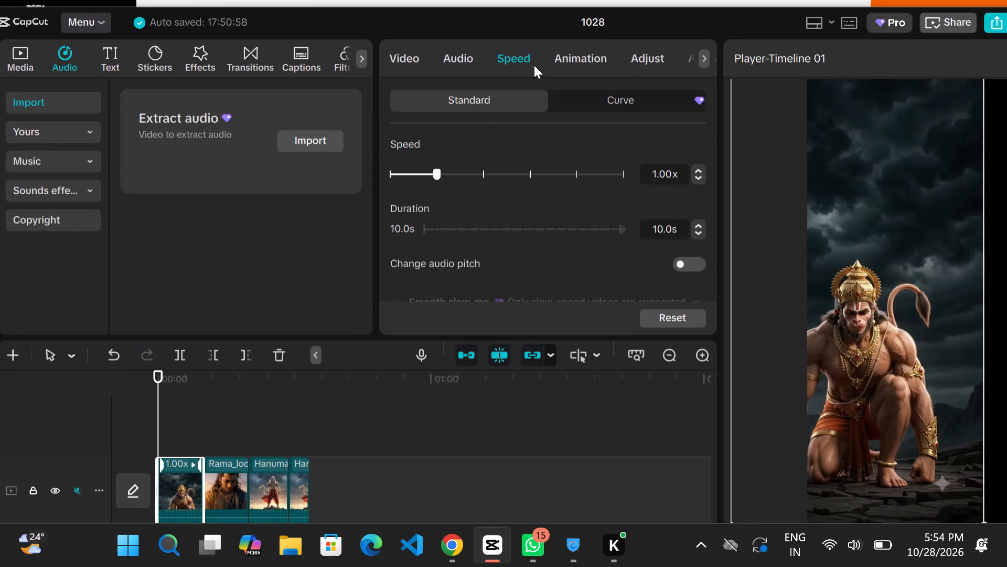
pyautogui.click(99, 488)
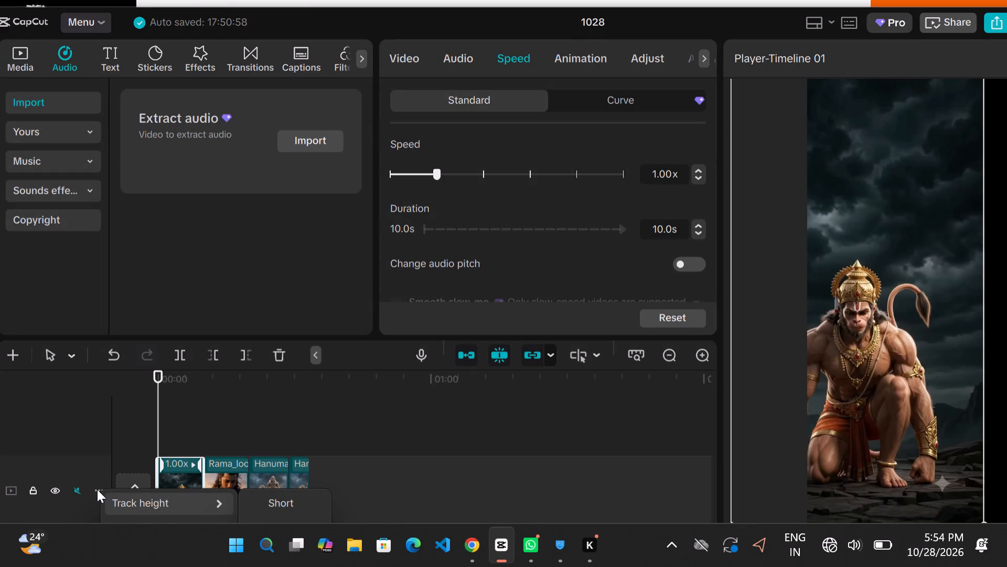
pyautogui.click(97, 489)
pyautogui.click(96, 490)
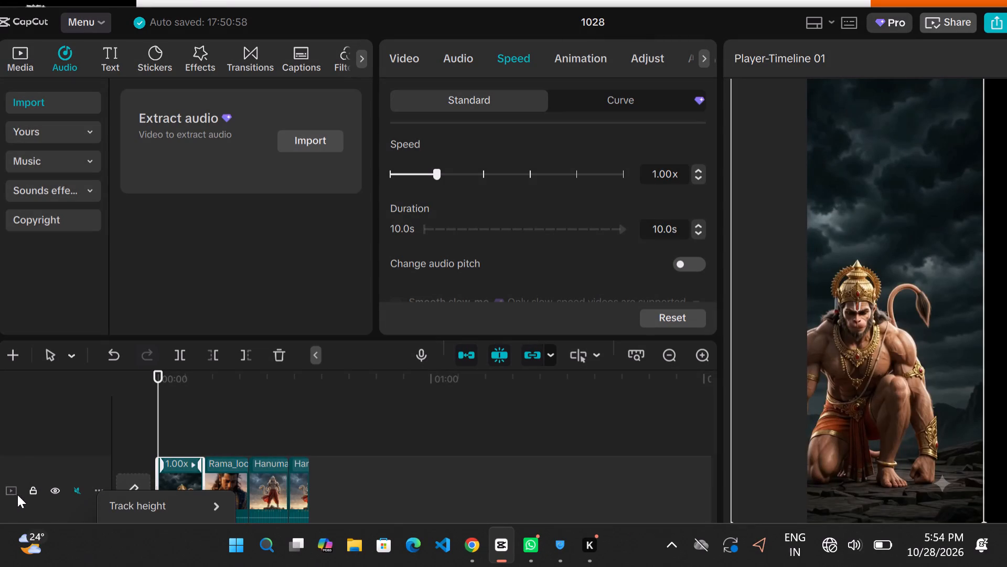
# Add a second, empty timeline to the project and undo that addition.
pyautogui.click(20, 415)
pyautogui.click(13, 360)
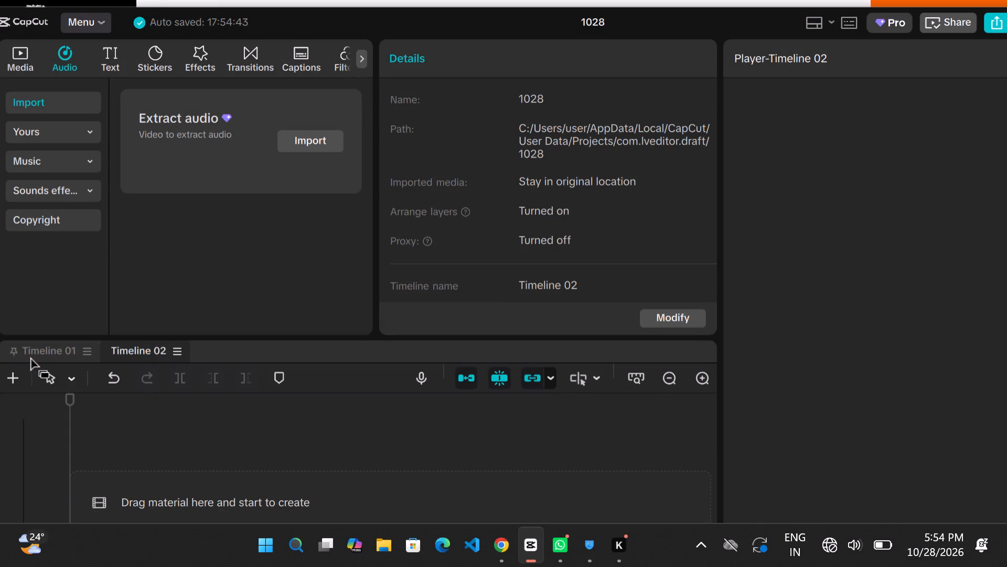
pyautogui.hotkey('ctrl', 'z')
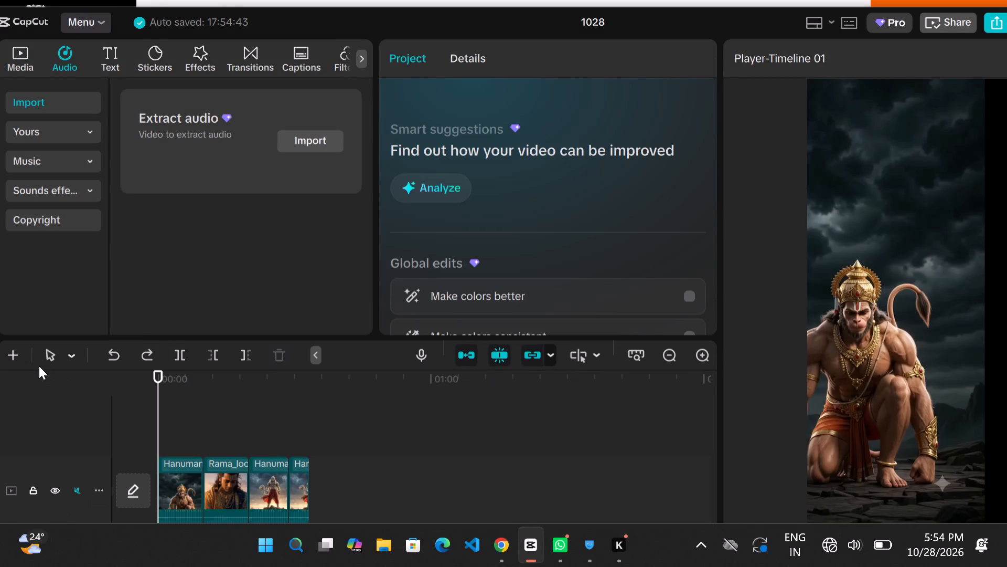
# Browse the sound effects, music and import sections of the audio library.
pyautogui.click(68, 356)
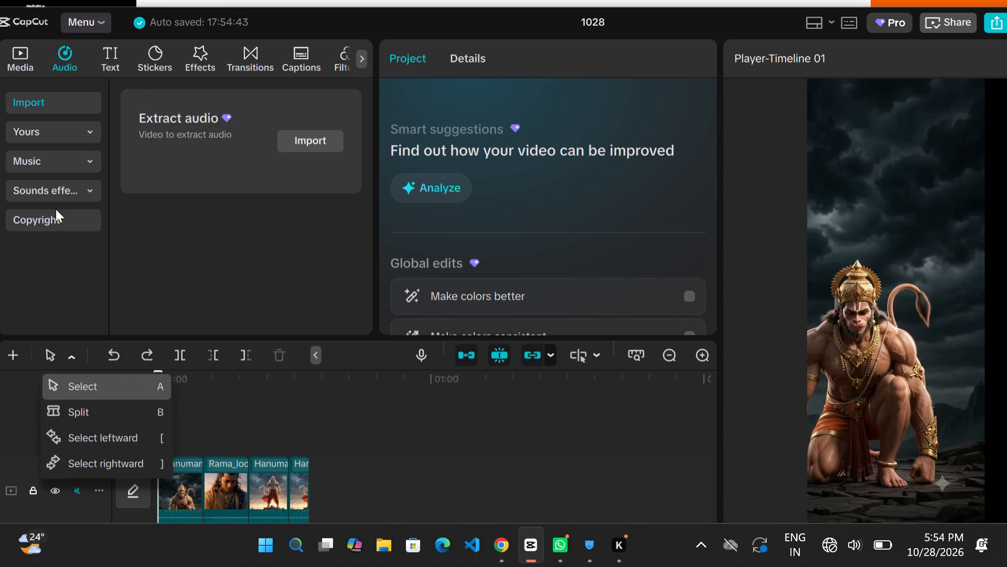
pyautogui.click(84, 193)
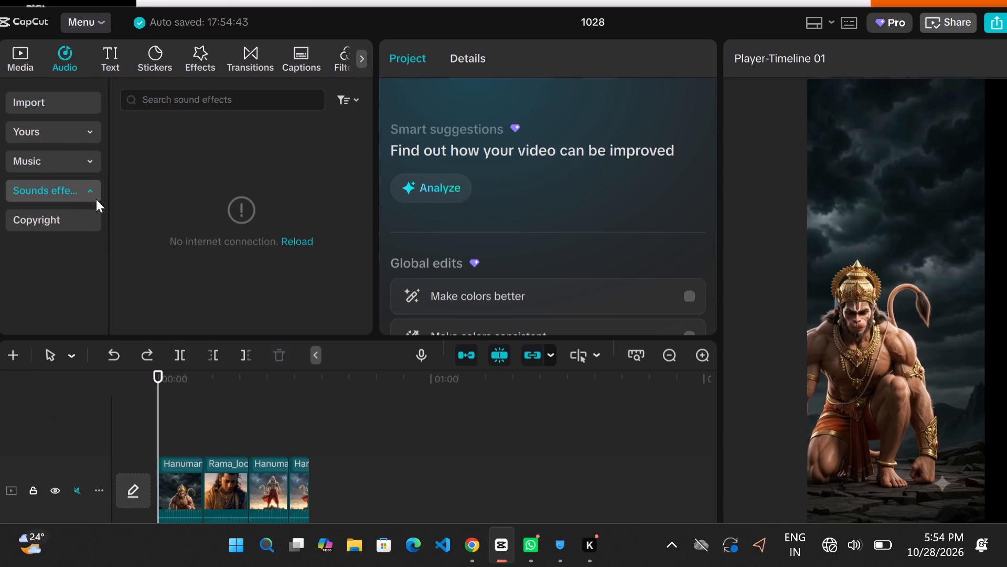
pyautogui.click(61, 146)
pyautogui.click(63, 163)
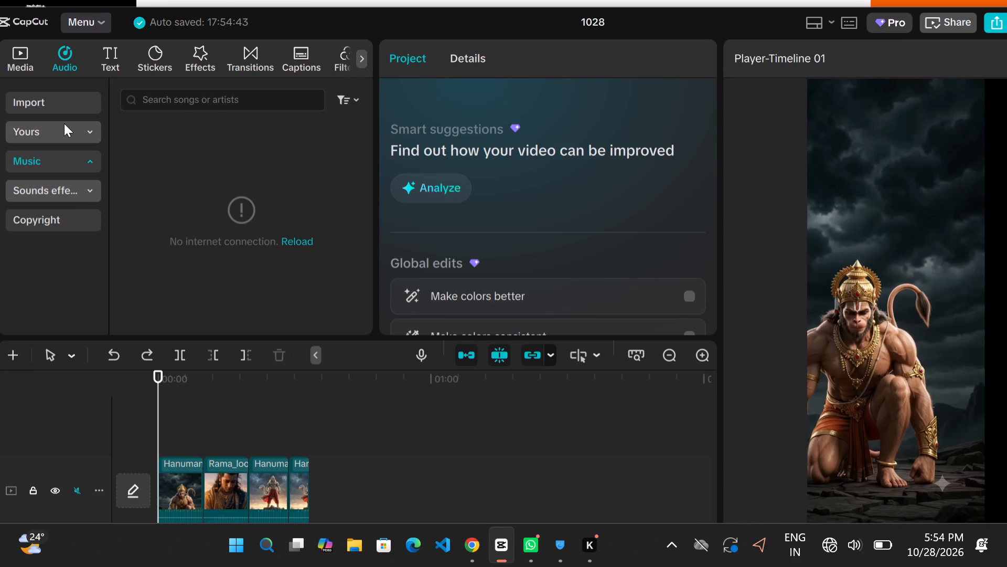
pyautogui.click(64, 123)
pyautogui.click(60, 102)
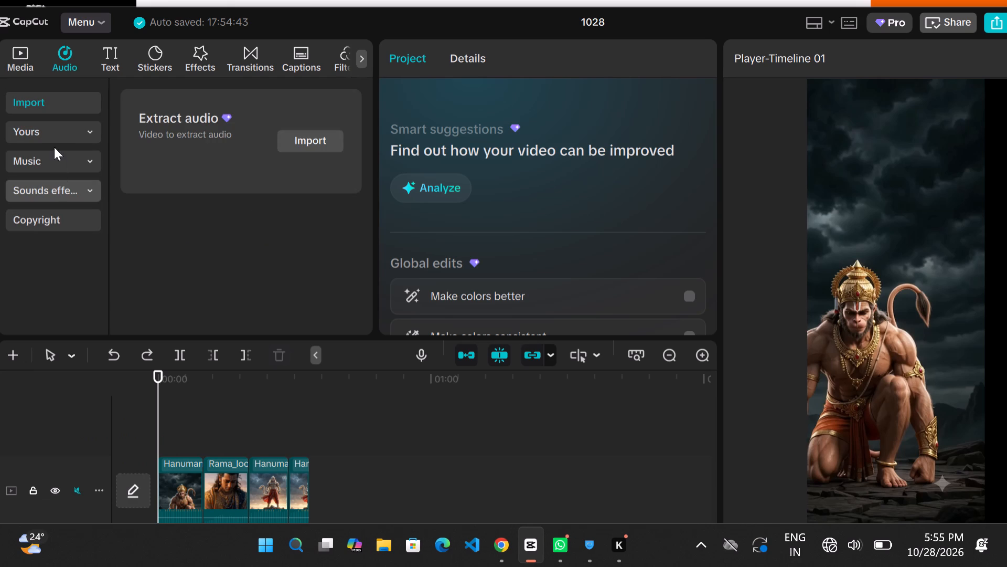
# Examine the first Hanuman clip's audio settings, covering the voice changer and the basic volume, fade and cleanup options.
pyautogui.click(178, 486)
pyautogui.click(468, 50)
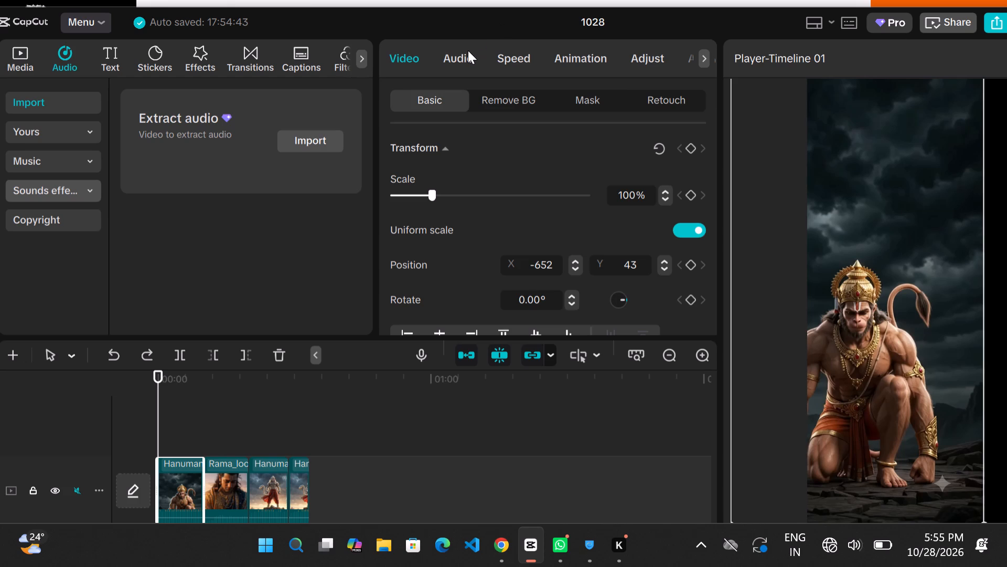
pyautogui.click(575, 93)
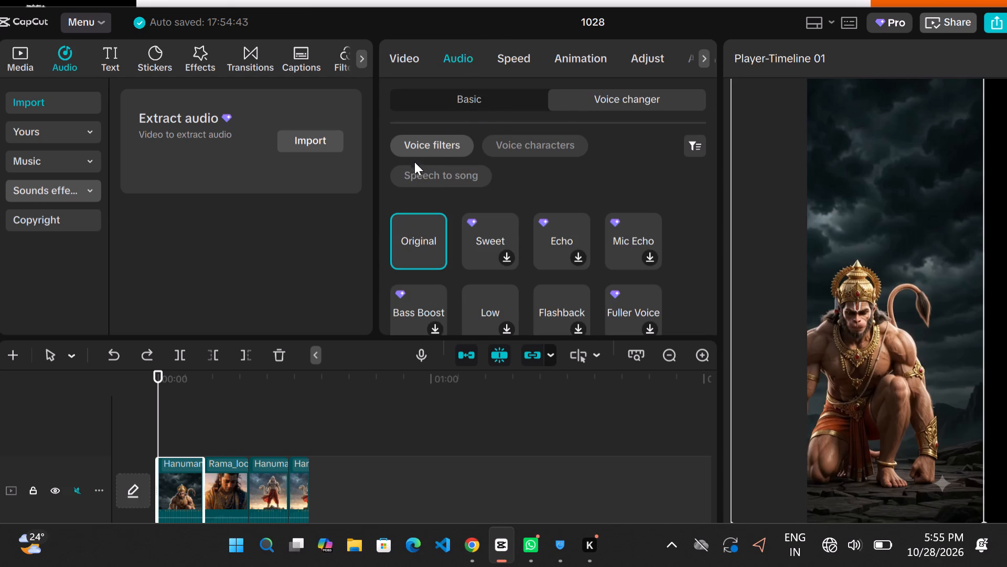
pyautogui.click(428, 175)
pyautogui.click(460, 85)
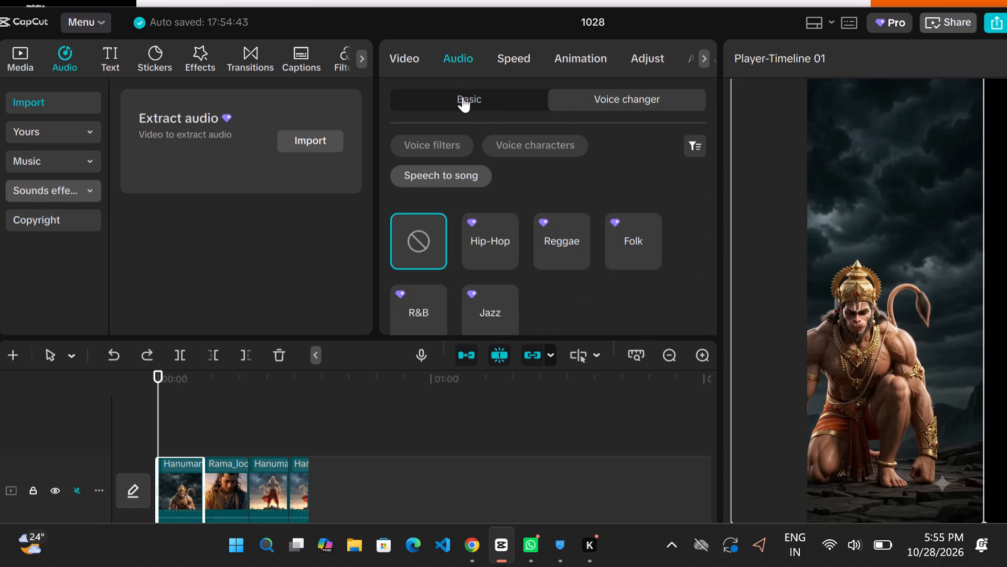
pyautogui.scroll(-3, 479, 132)
pyautogui.click(476, 107)
pyautogui.click(479, 101)
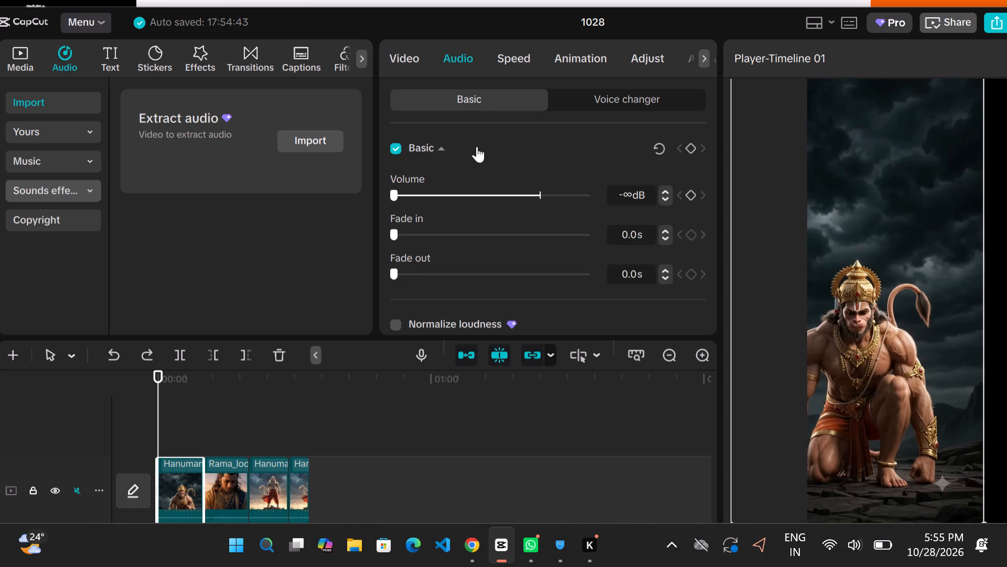
pyautogui.scroll(-3, 477, 143)
pyautogui.scroll(-6, 518, 241)
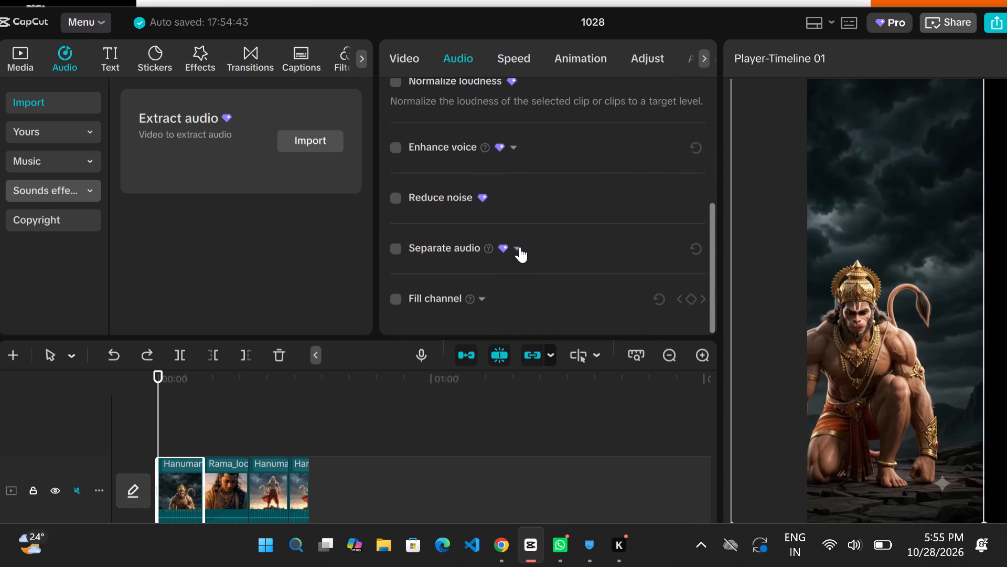
pyautogui.scroll(-6, 520, 247)
pyautogui.scroll(1, 612, 175)
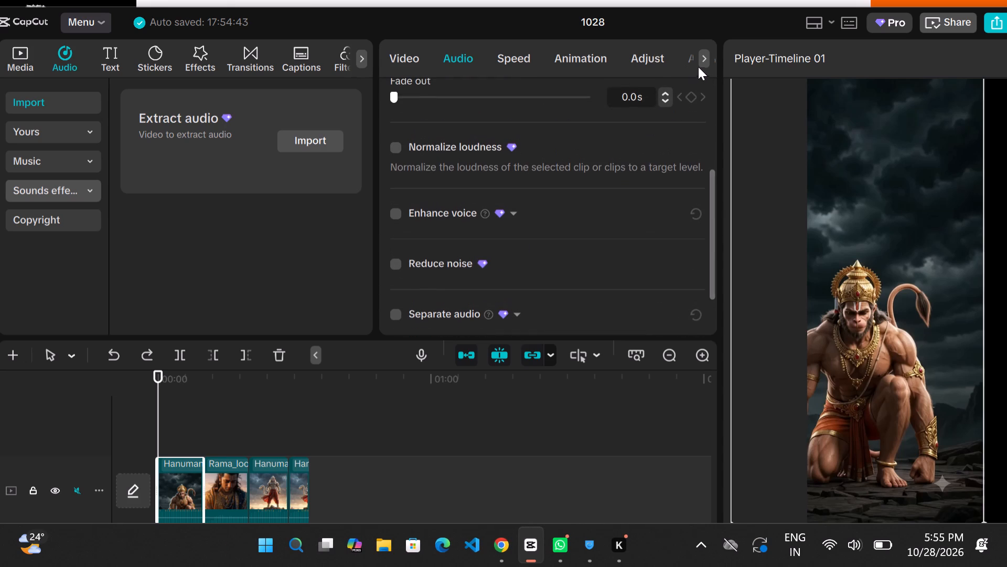
pyautogui.click(701, 64)
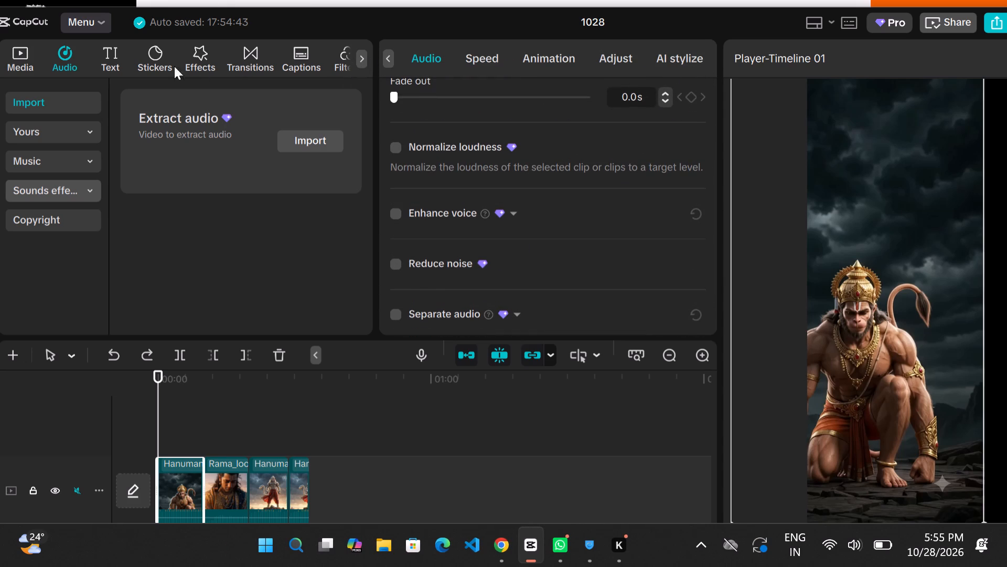
# Review the full list of actions available for the first Hanuman clip on the timeline, without applying any.
pyautogui.rightClick(184, 485)
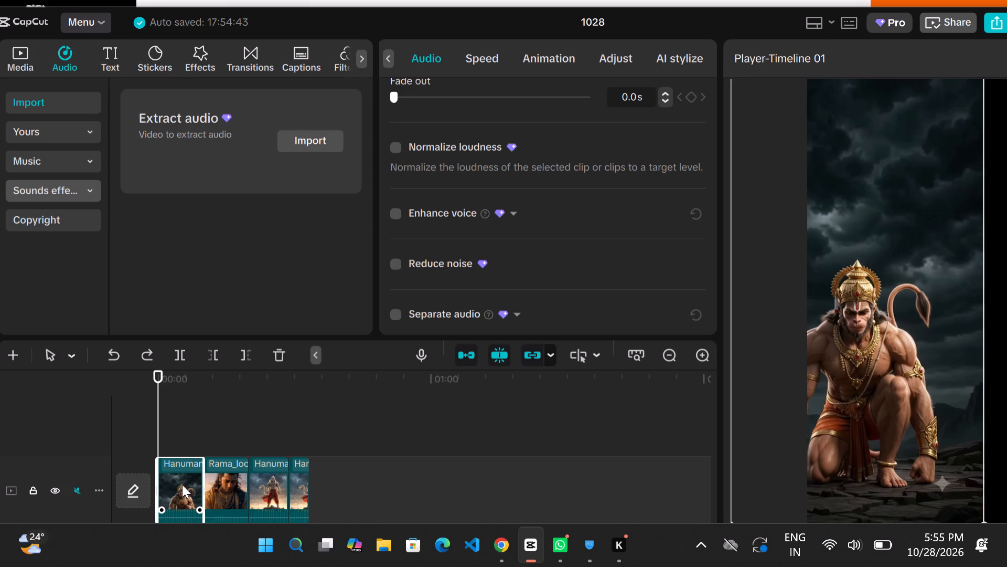
pyautogui.rightClick(182, 484)
pyautogui.rightClick(182, 484)
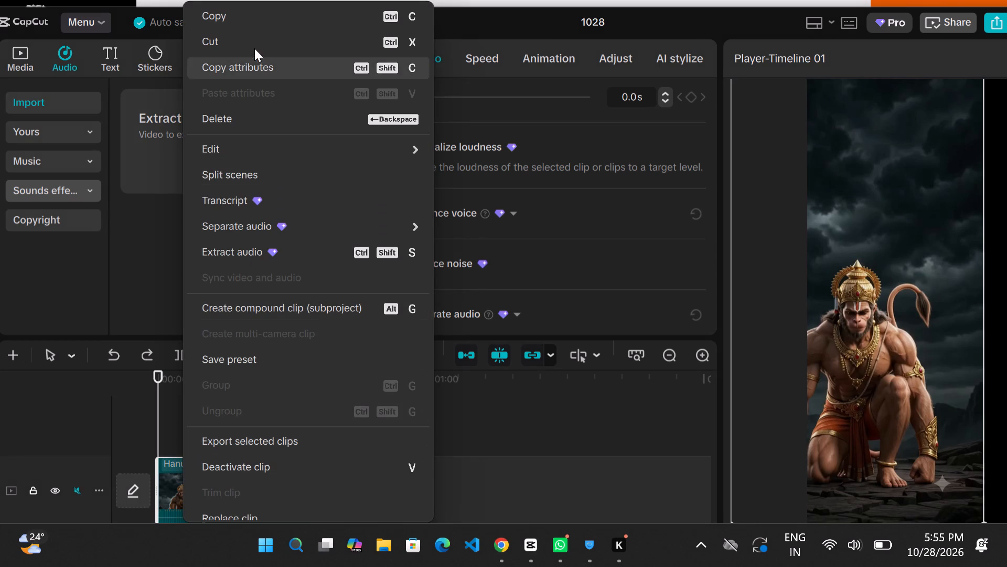
pyautogui.scroll(-2, 265, 423)
pyautogui.scroll(-1, 281, 375)
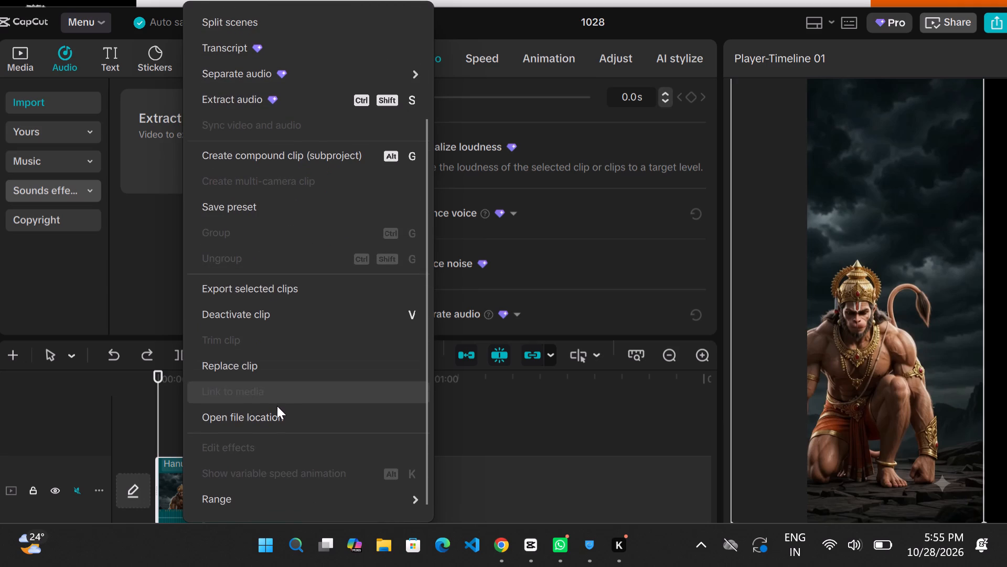
pyautogui.scroll(-3, 292, 458)
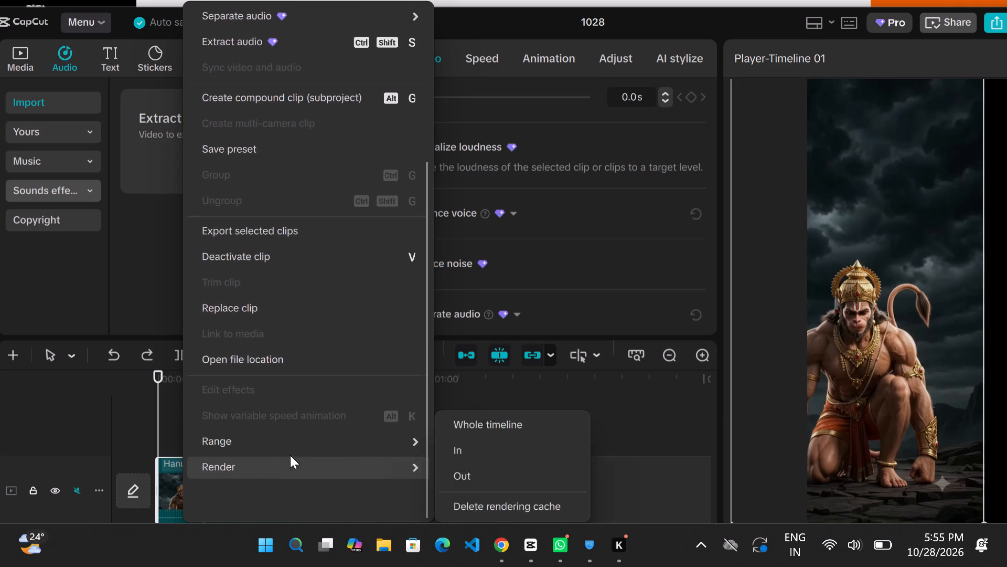
pyautogui.scroll(-2, 290, 454)
pyautogui.scroll(1, 290, 446)
pyautogui.scroll(-1, 290, 446)
pyautogui.scroll(6, 290, 446)
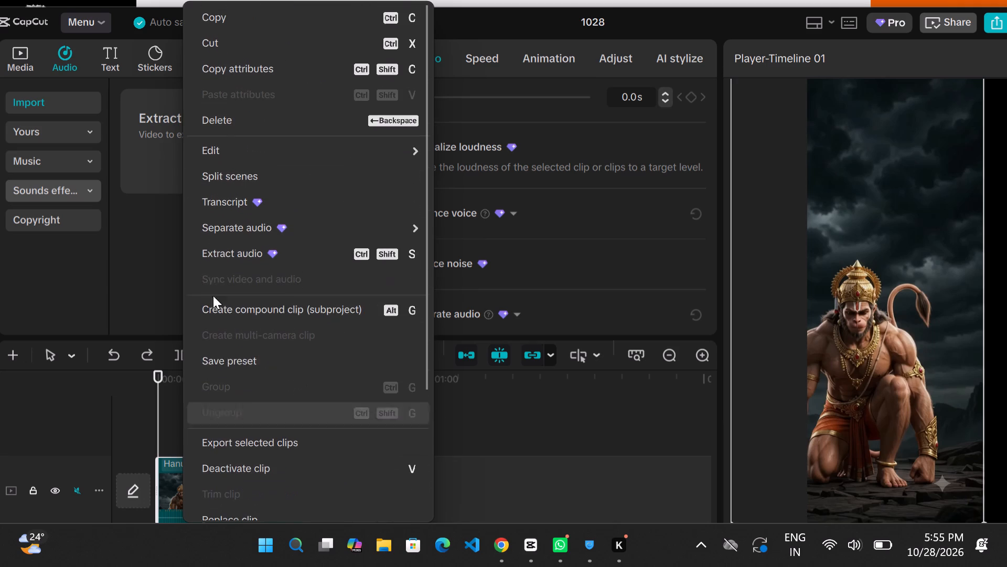
pyautogui.moveTo(540, 469); pyautogui.dragTo(537, 468)
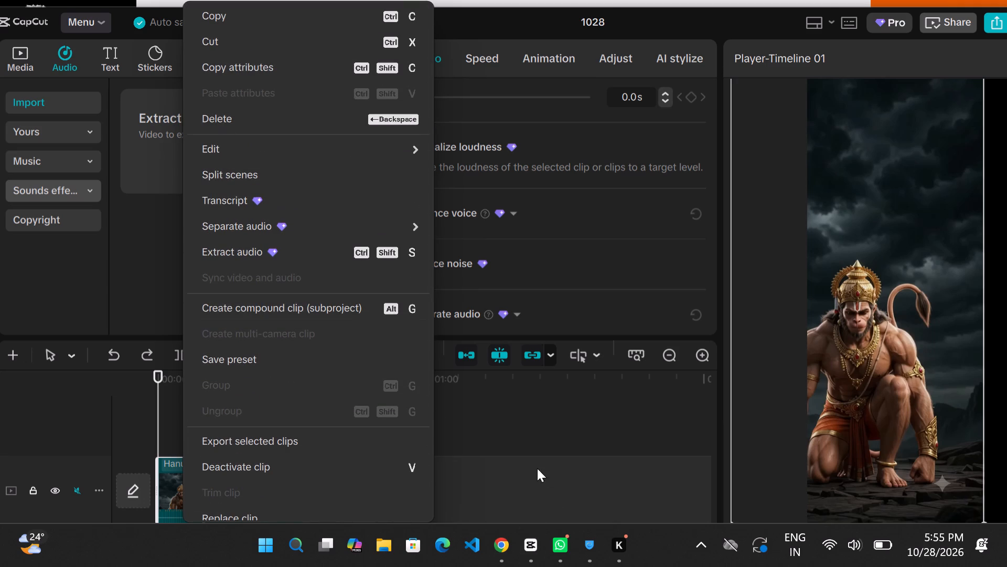
pyautogui.moveTo(537, 468); pyautogui.dragTo(529, 469)
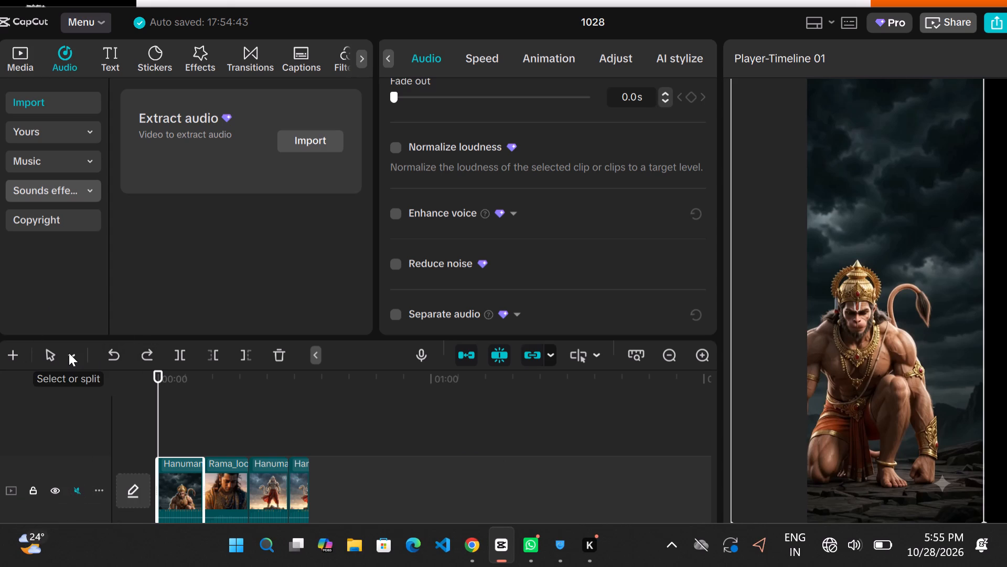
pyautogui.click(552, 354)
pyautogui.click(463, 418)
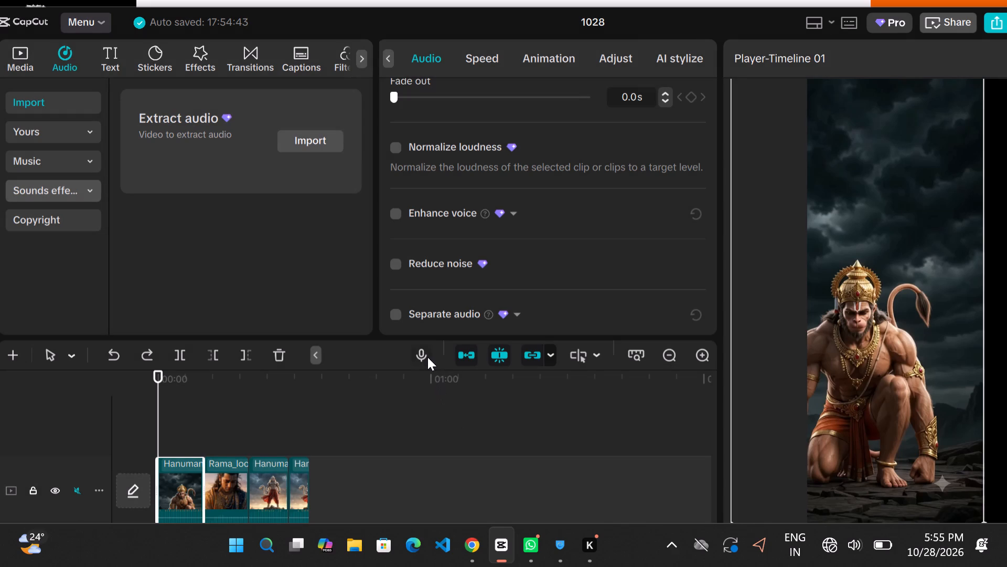
# Open the voiceover recorder and move the playhead to the end of the third timeline clip.
pyautogui.click(426, 356)
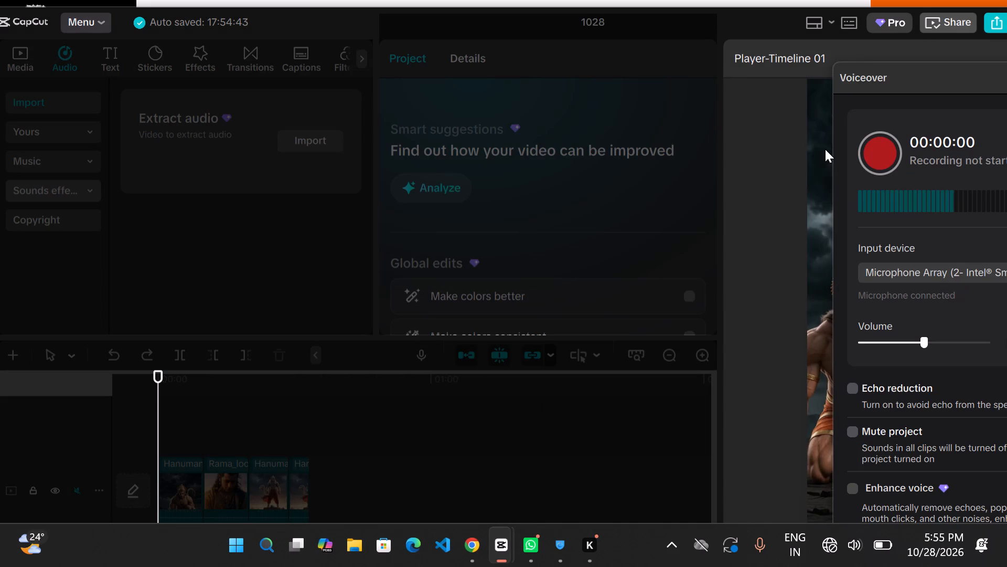
pyautogui.moveTo(835, 152); pyautogui.dragTo(788, 153)
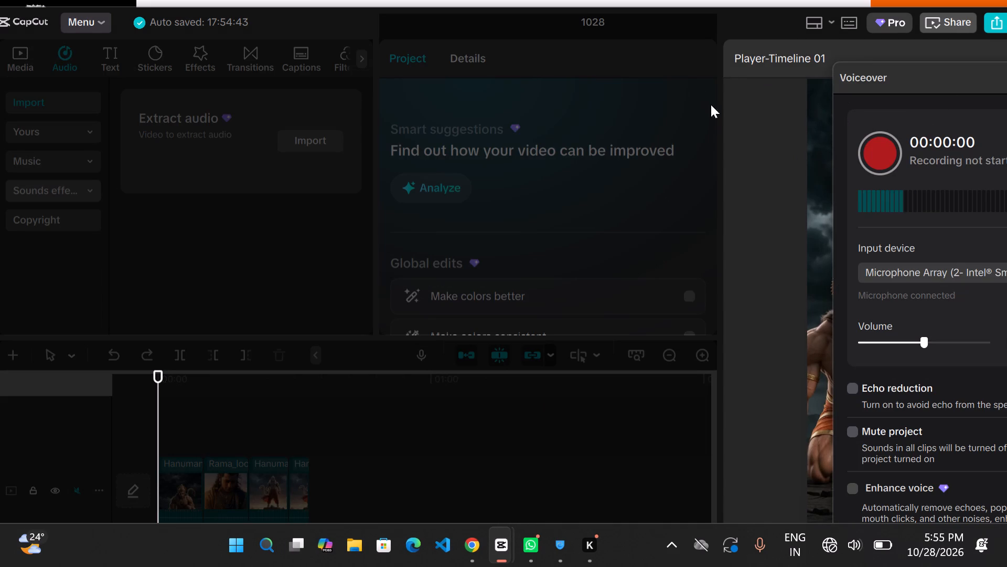
pyautogui.moveTo(719, 109); pyautogui.dragTo(611, 115)
pyautogui.moveTo(753, 401); pyautogui.dragTo(753, 391)
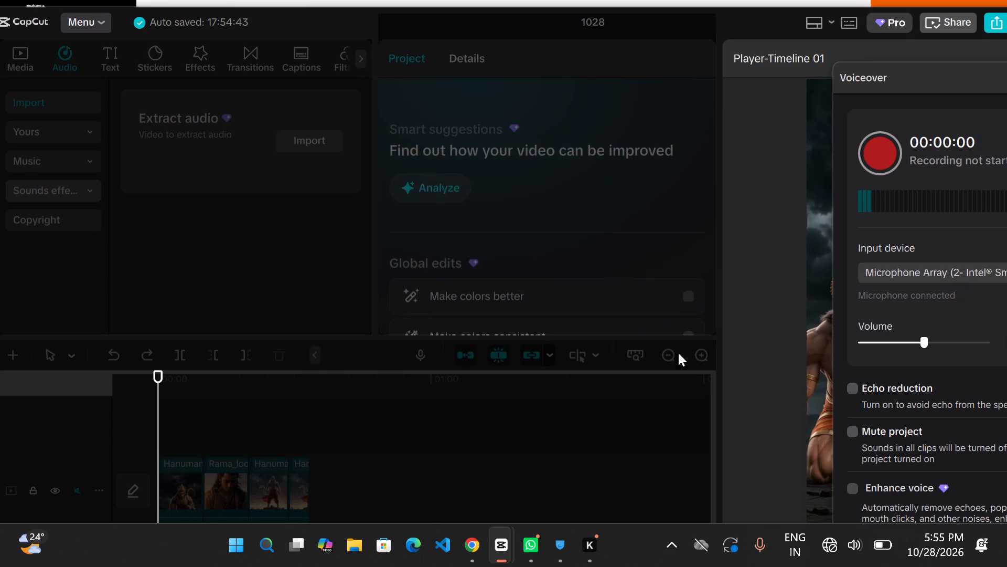
pyautogui.moveTo(293, 496); pyautogui.dragTo(292, 486)
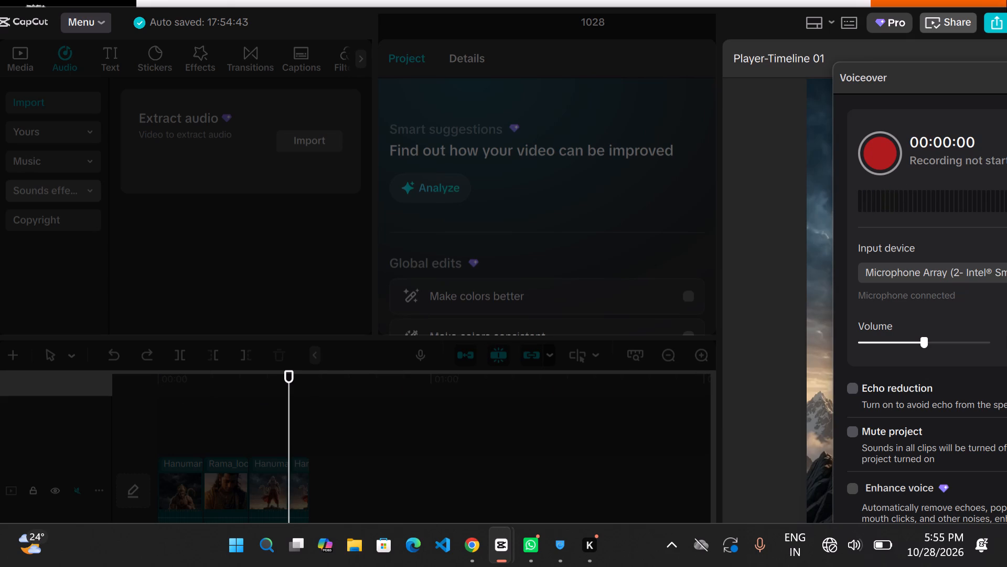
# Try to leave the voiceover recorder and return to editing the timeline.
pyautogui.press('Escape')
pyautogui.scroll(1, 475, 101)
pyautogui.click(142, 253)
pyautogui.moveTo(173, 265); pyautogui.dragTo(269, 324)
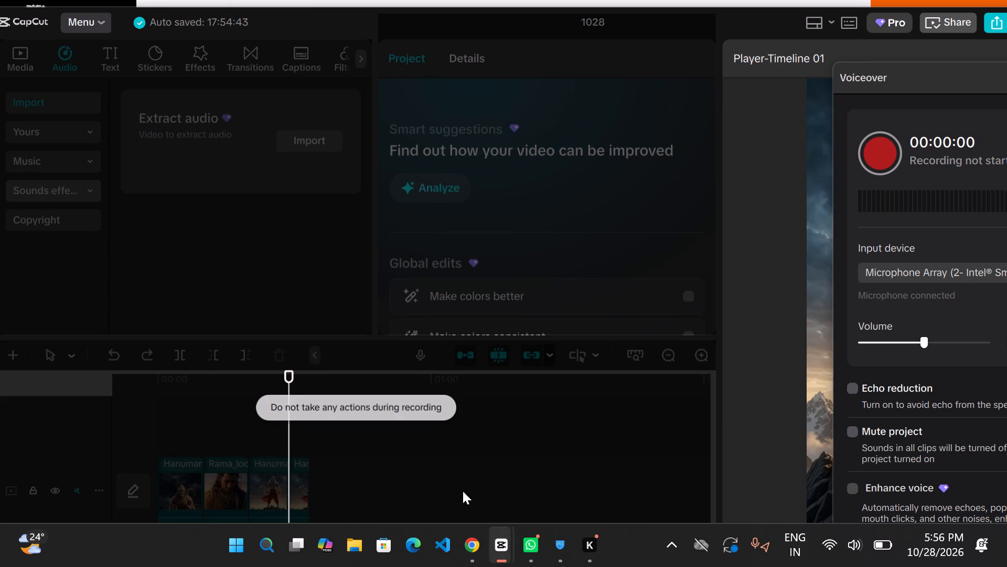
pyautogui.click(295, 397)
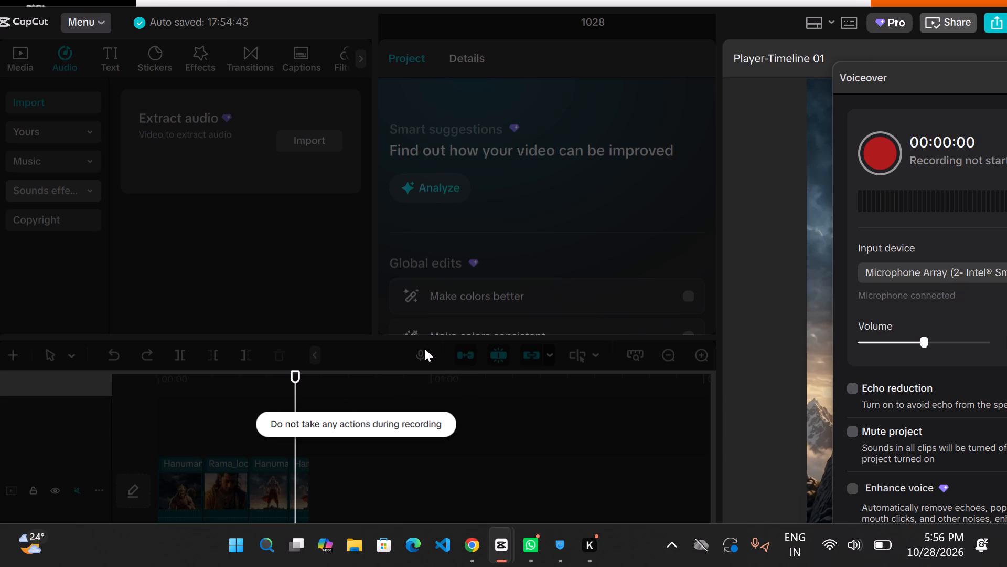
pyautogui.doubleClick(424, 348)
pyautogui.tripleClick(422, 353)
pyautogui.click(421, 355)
# Lower the voiceover recording volume to its minimum.
pyautogui.moveTo(906, 374); pyautogui.dragTo(568, 251)
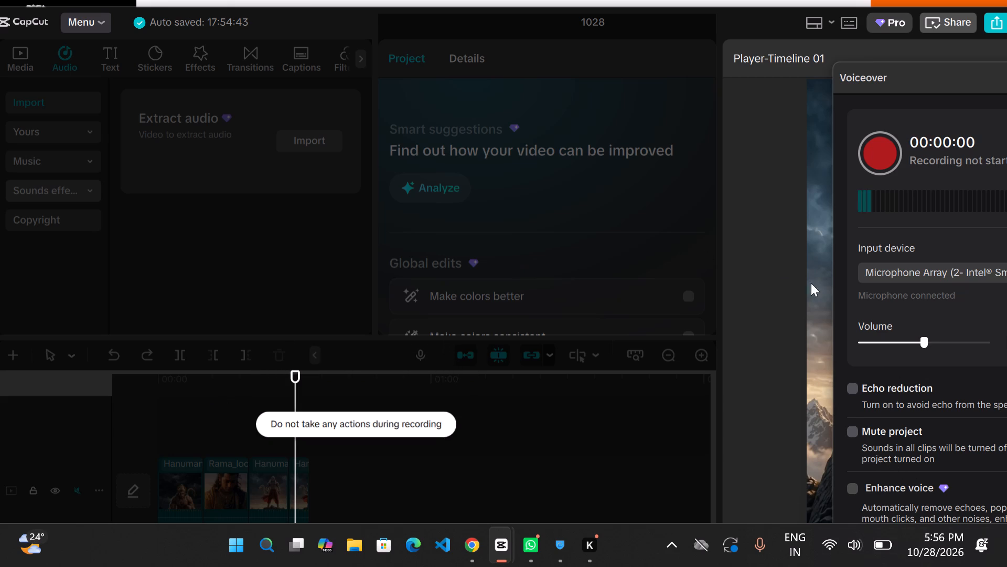
pyautogui.moveTo(922, 341); pyautogui.dragTo(815, 343)
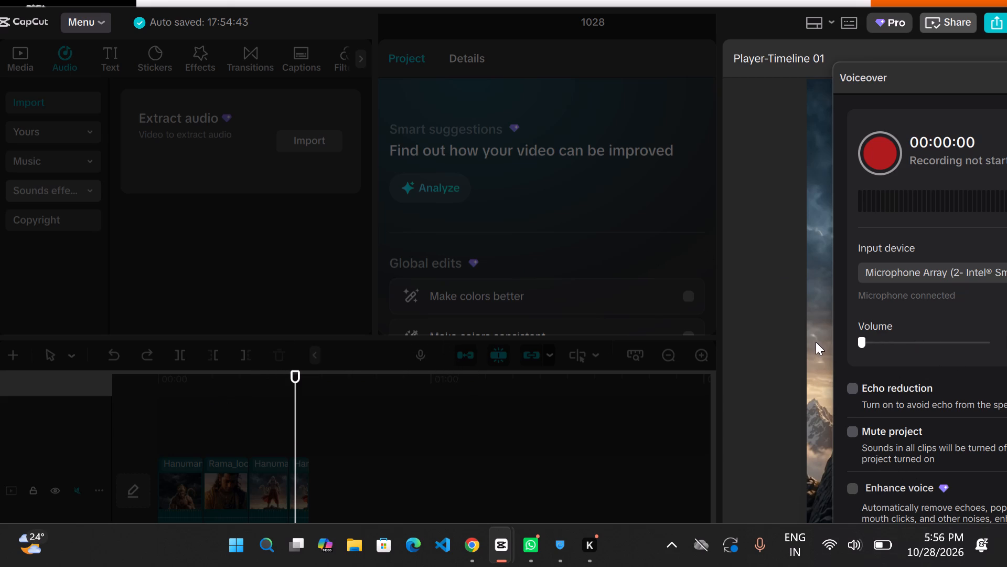
# Shift the editor and voiceover windows so the recorder is fully reachable, and close the voiceover recorder.
pyautogui.moveTo(931, 191); pyautogui.dragTo(814, 165)
pyautogui.moveTo(913, 129); pyautogui.dragTo(928, 121)
pyautogui.moveTo(929, 90); pyautogui.dragTo(520, 82, button='right')
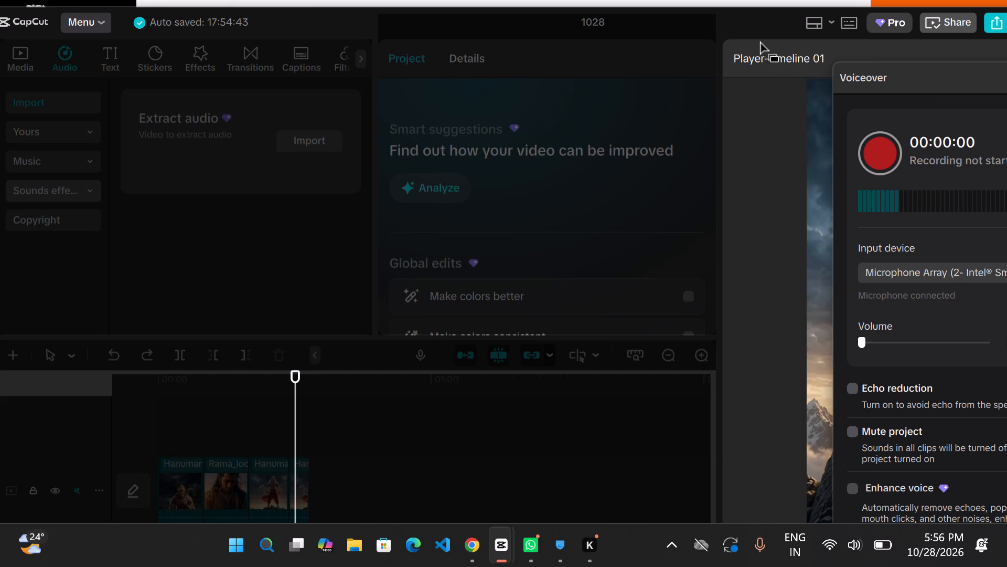
pyautogui.moveTo(757, 34); pyautogui.dragTo(720, 27)
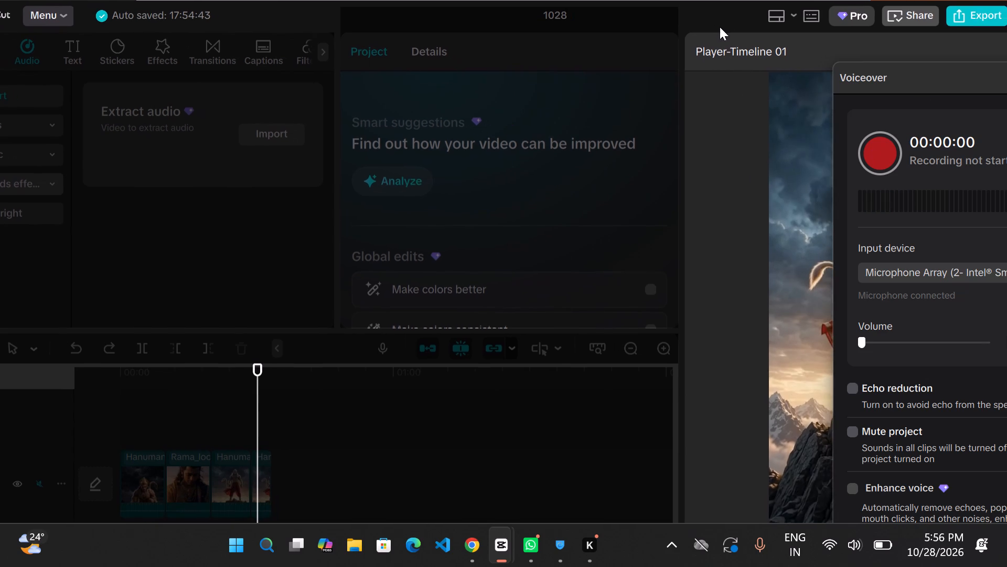
pyautogui.moveTo(720, 27); pyautogui.dragTo(469, 3)
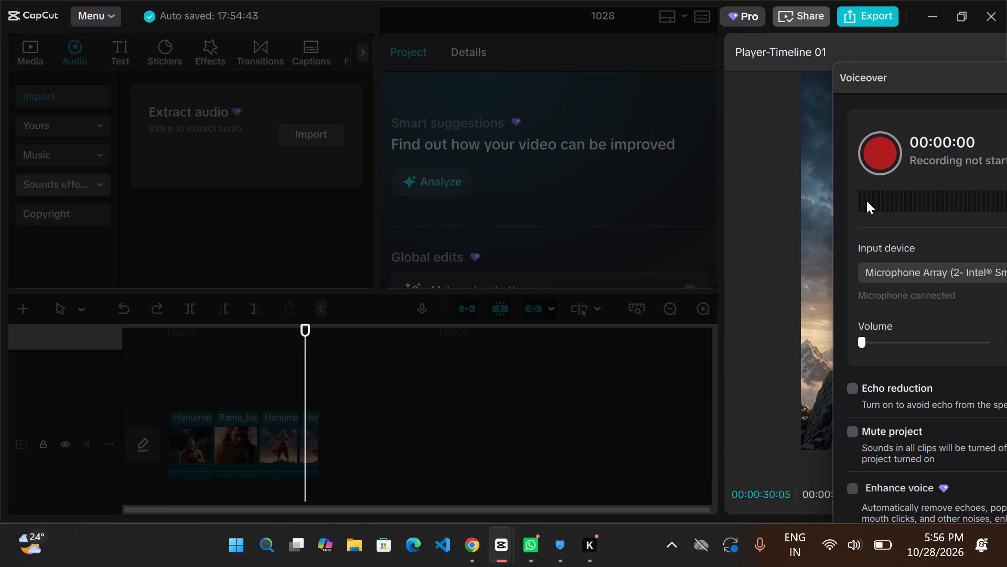
pyautogui.moveTo(746, 29); pyautogui.dragTo(662, 29)
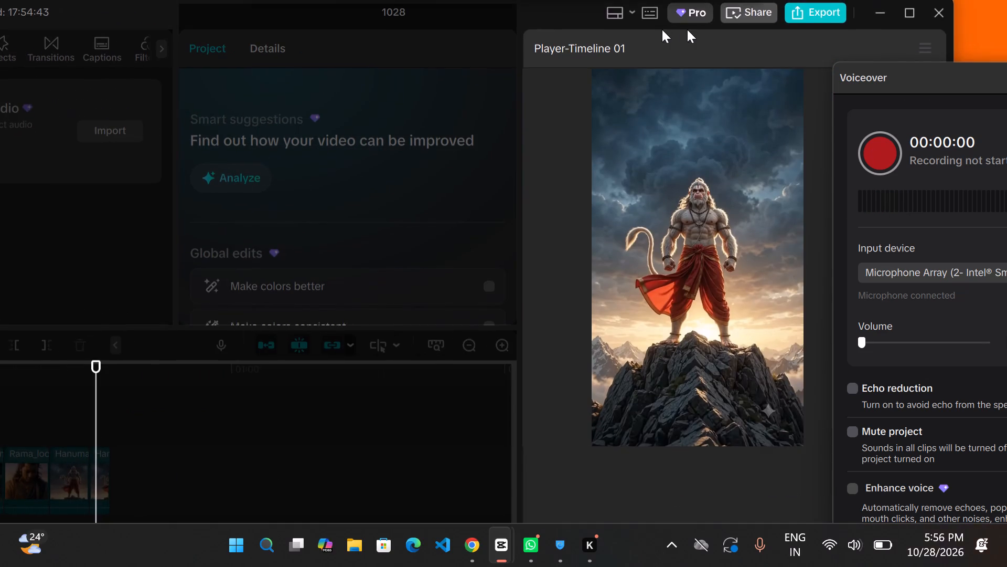
pyautogui.moveTo(662, 29); pyautogui.dragTo(657, 29)
pyautogui.moveTo(832, 80); pyautogui.dragTo(810, 88)
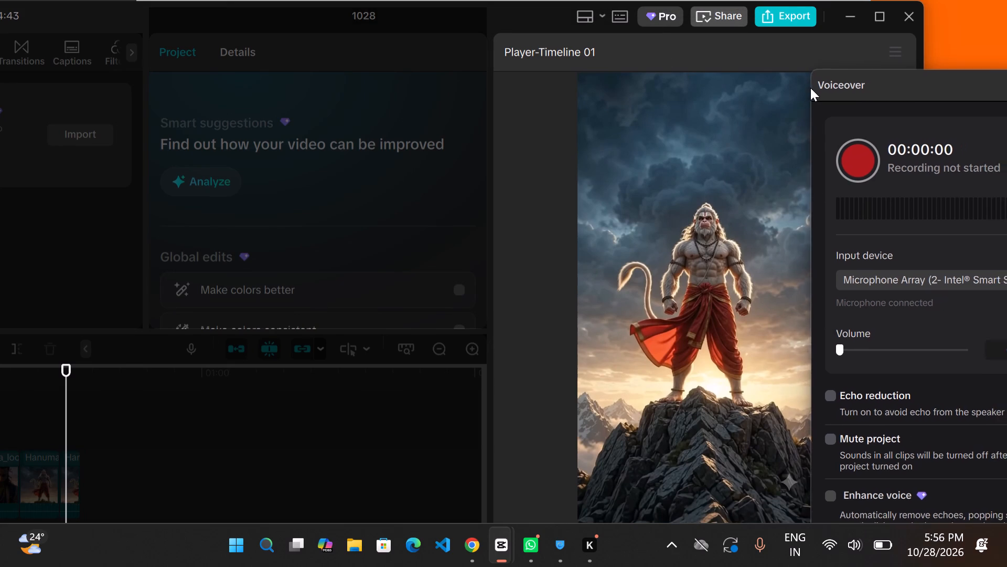
pyautogui.moveTo(810, 88); pyautogui.dragTo(500, 71)
pyautogui.click(757, 69)
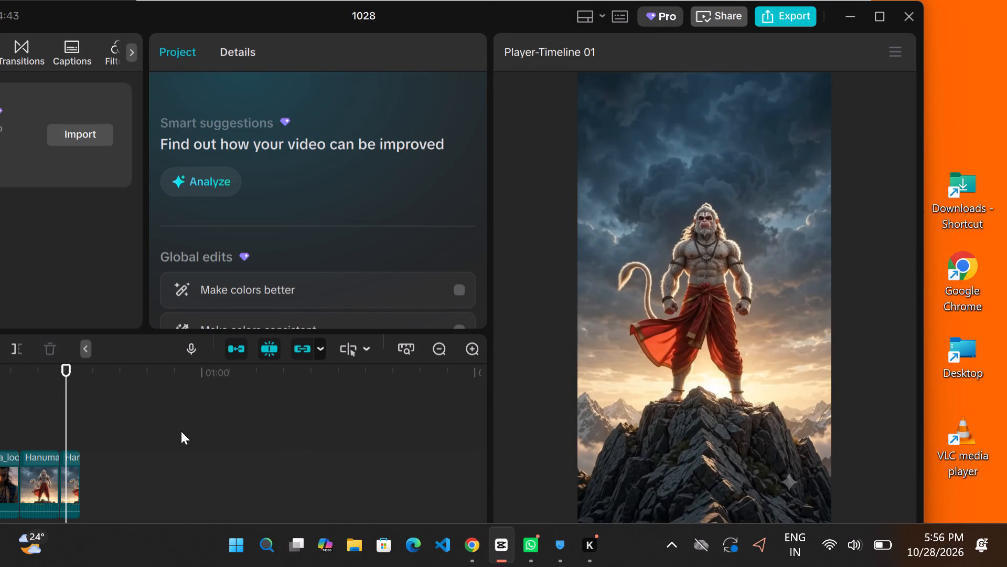
# Examine the linkage and preview options for the timeline without changing either one.
pyautogui.click(323, 346)
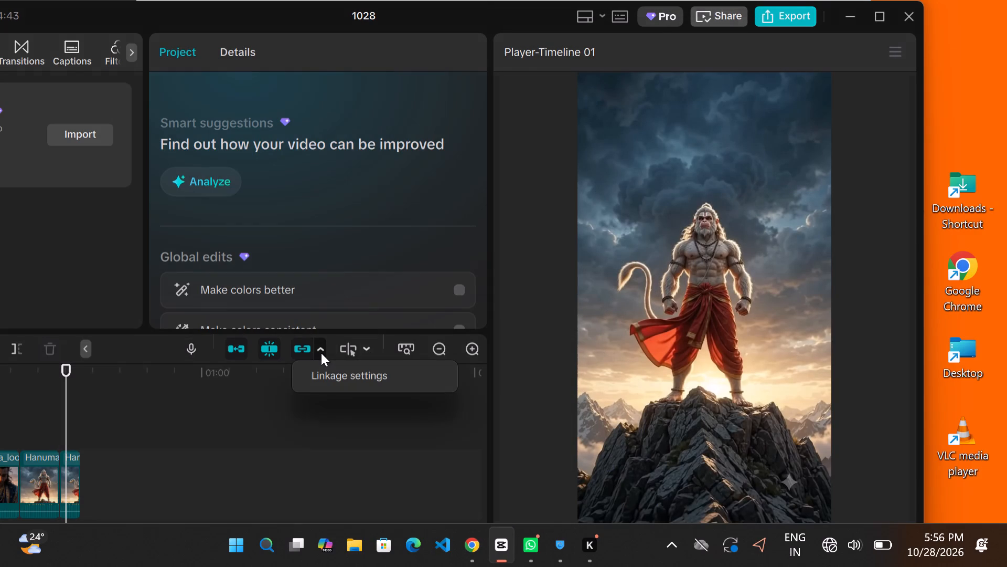
pyautogui.click(363, 347)
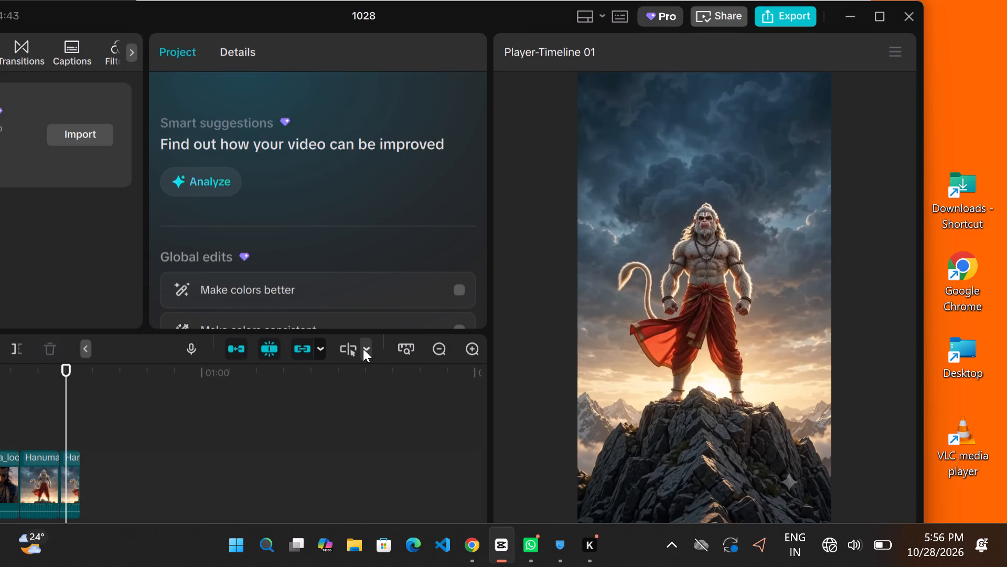
pyautogui.click(363, 349)
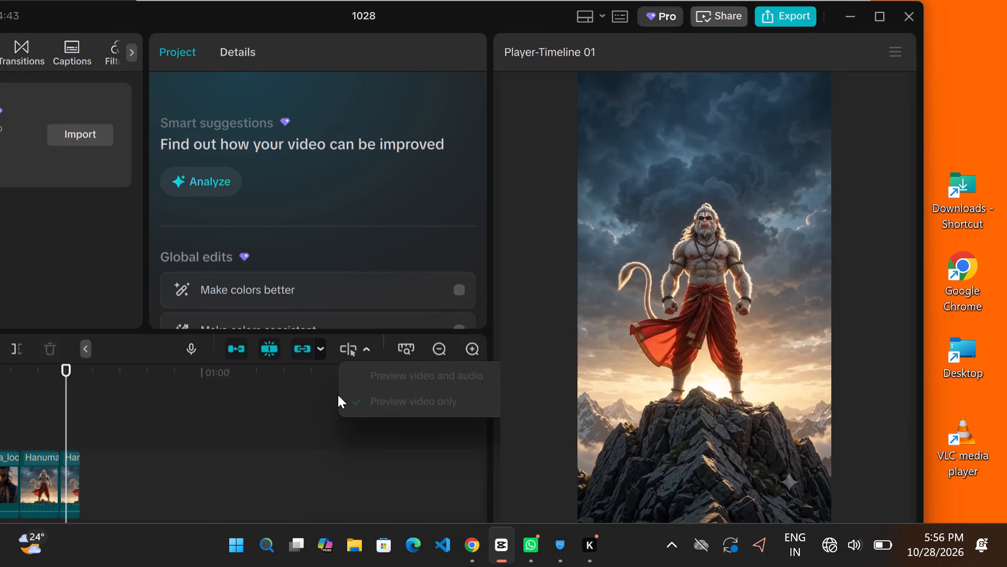
pyautogui.click(324, 397)
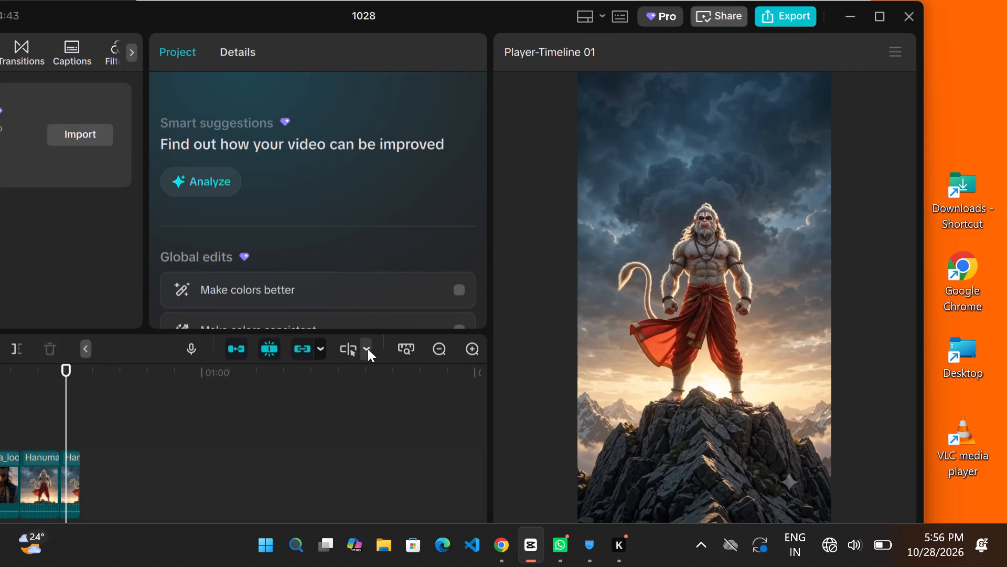
pyautogui.click(363, 348)
pyautogui.click(400, 384)
pyautogui.click(400, 384)
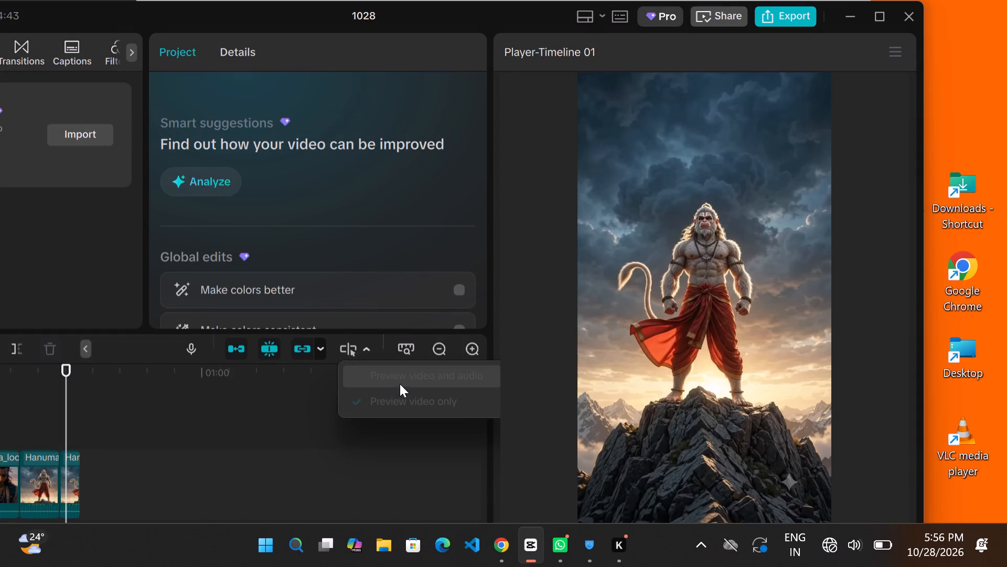
pyautogui.click(312, 413)
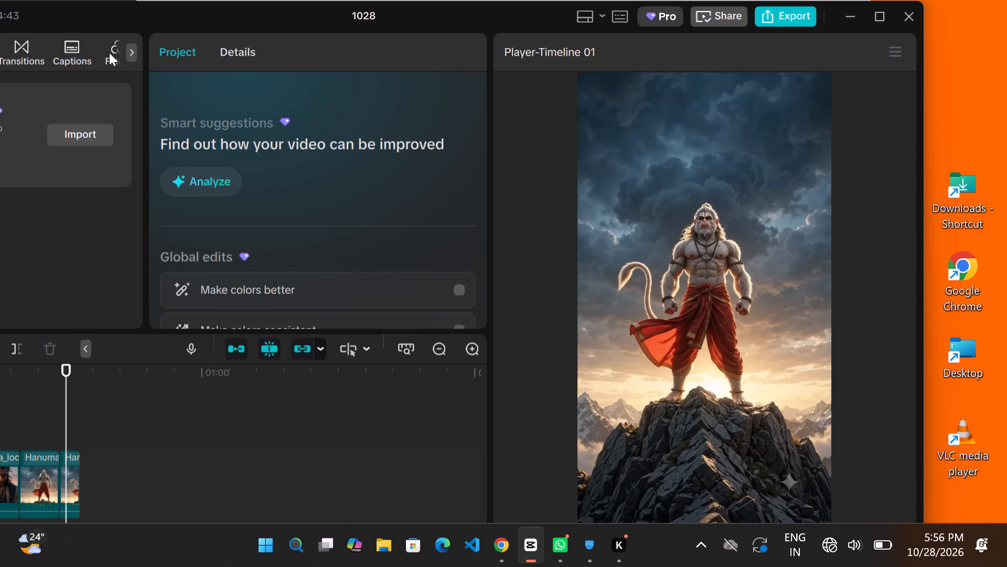
# Move the playhead back to 00:00:24:16, inside the third timeline clip.
pyautogui.click(125, 49)
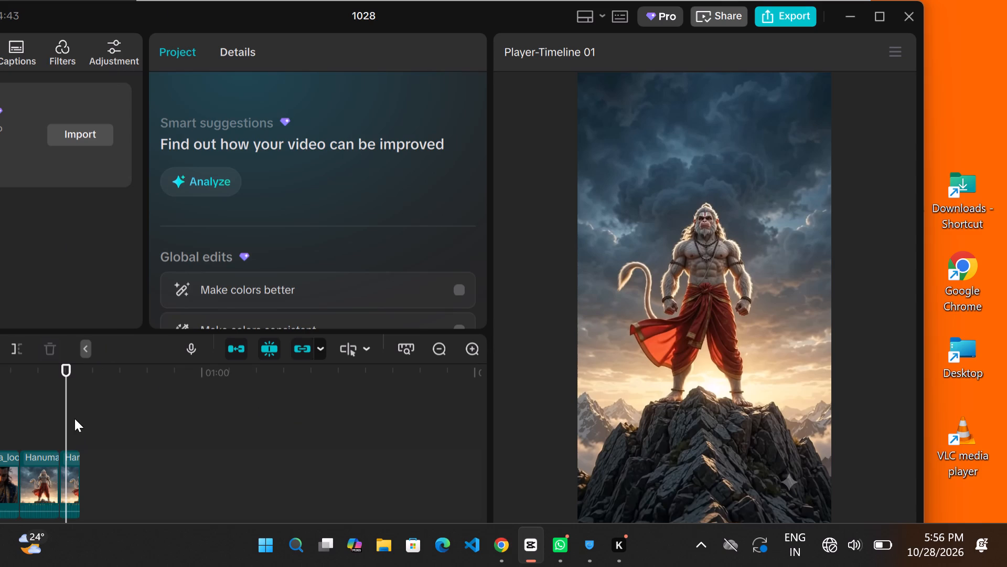
pyautogui.moveTo(66, 410); pyautogui.dragTo(40, 400)
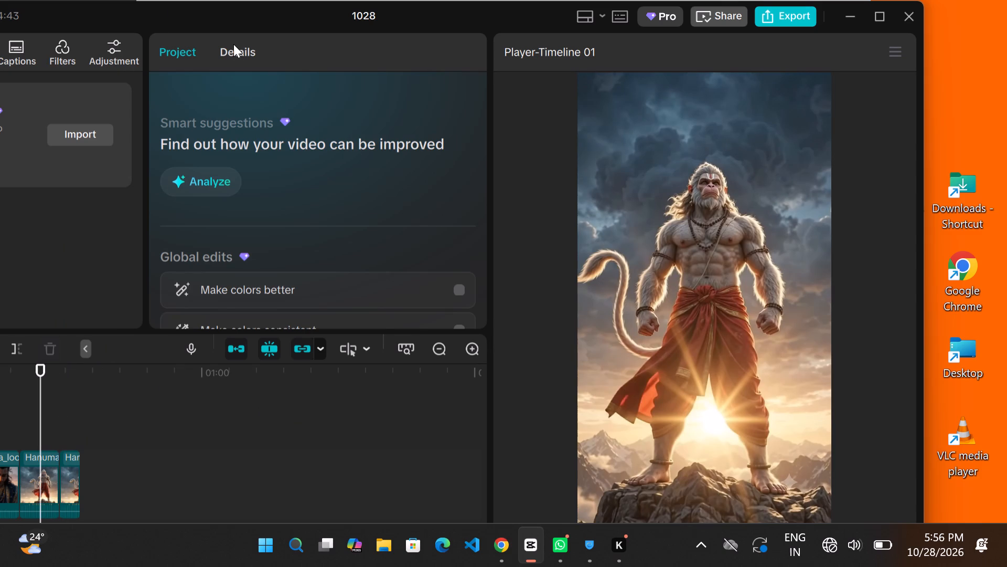
# Review the project's details, including media location, layers, proxy and timeline properties, and return to the project suggestions.
pyautogui.click(235, 47)
pyautogui.scroll(-4, 296, 148)
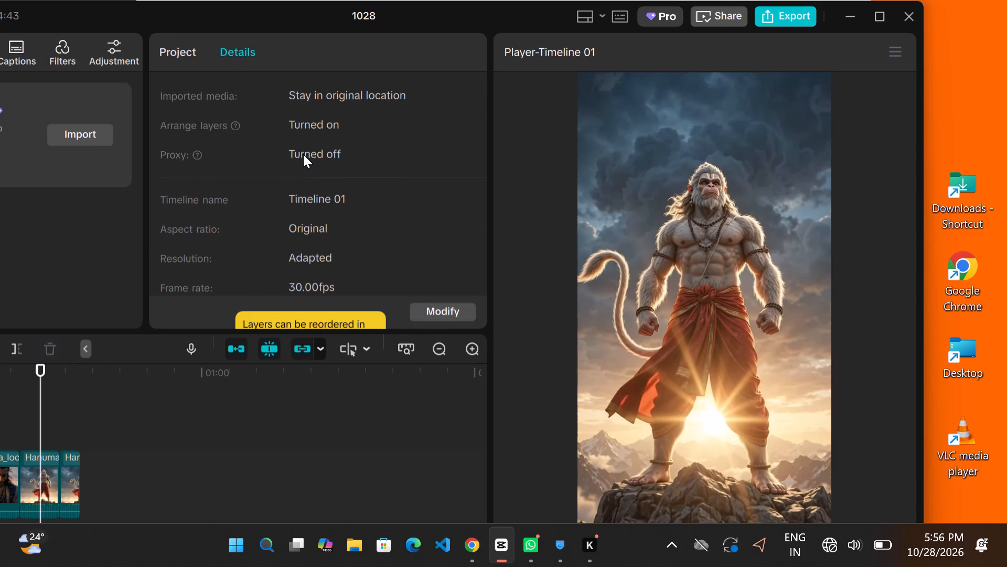
pyautogui.scroll(-2, 334, 167)
pyautogui.moveTo(158, 38); pyautogui.dragTo(168, 49)
pyautogui.moveTo(172, 52); pyautogui.dragTo(167, 55)
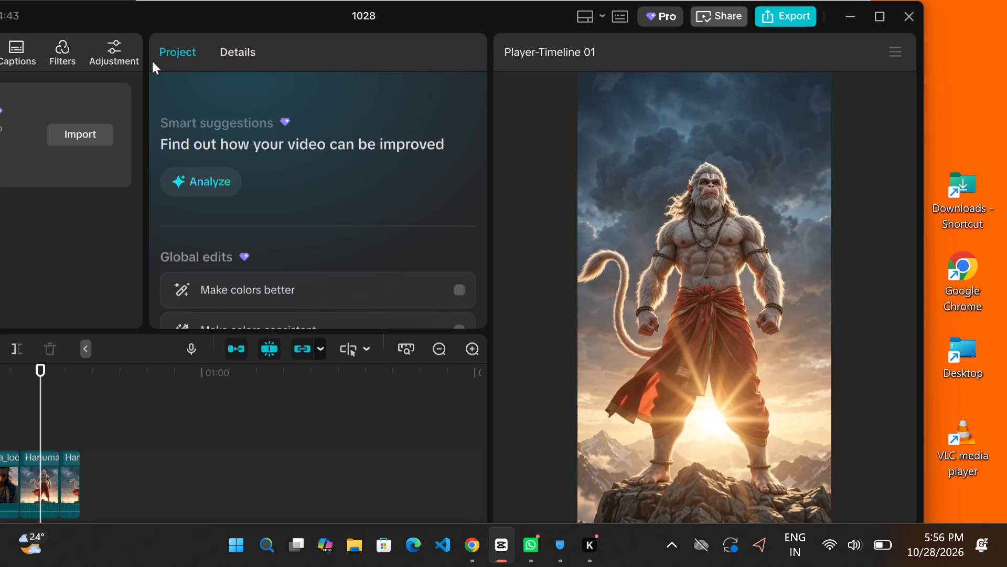
# Open the adjustment library.
pyautogui.click(127, 59)
pyautogui.click(110, 51)
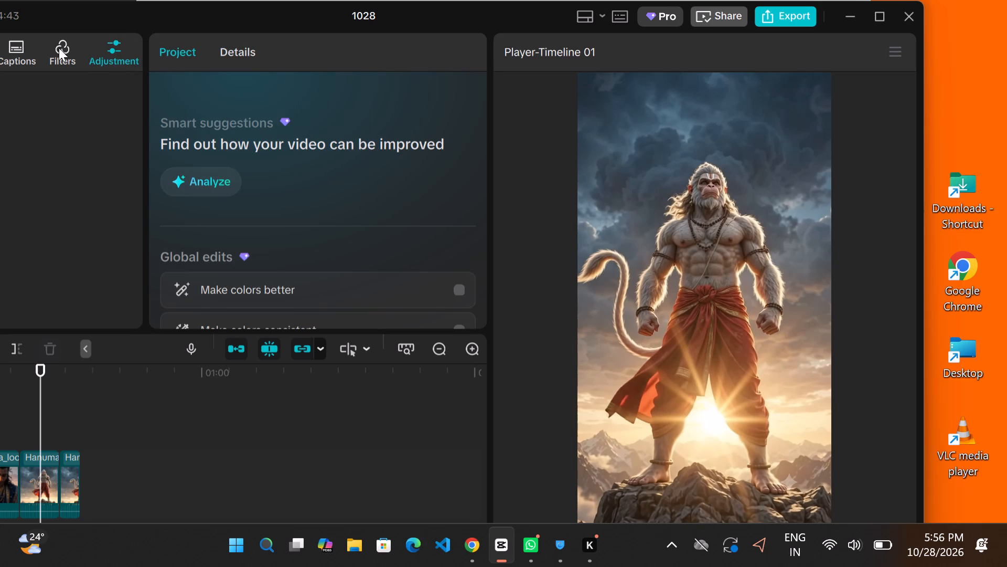
# Bring the cut-off part of the editor back into view by maximizing its window.
pyautogui.moveTo(59, 48); pyautogui.dragTo(208, 66)
pyautogui.moveTo(89, 61); pyautogui.dragTo(0, 64)
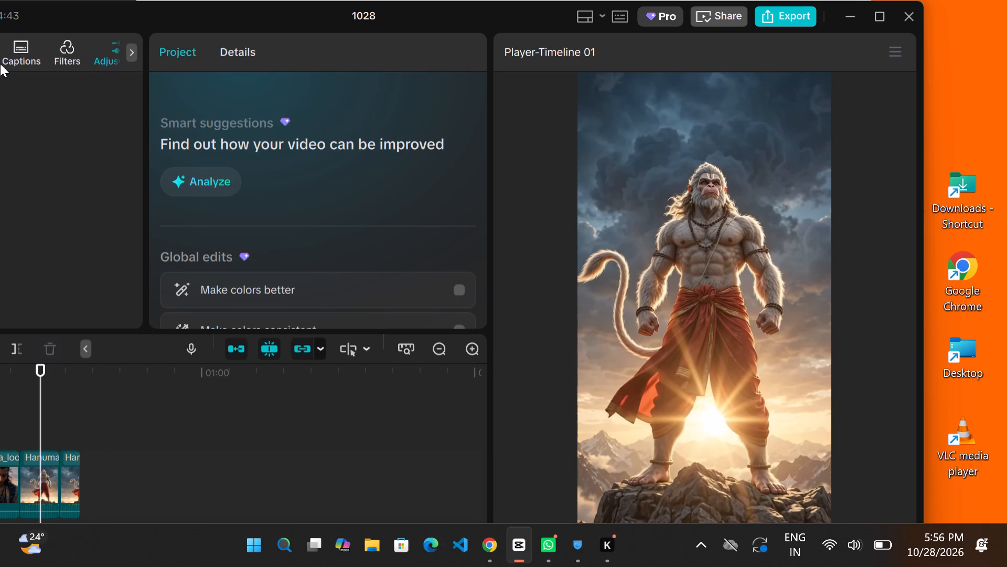
pyautogui.moveTo(0, 64); pyautogui.dragTo(286, 116)
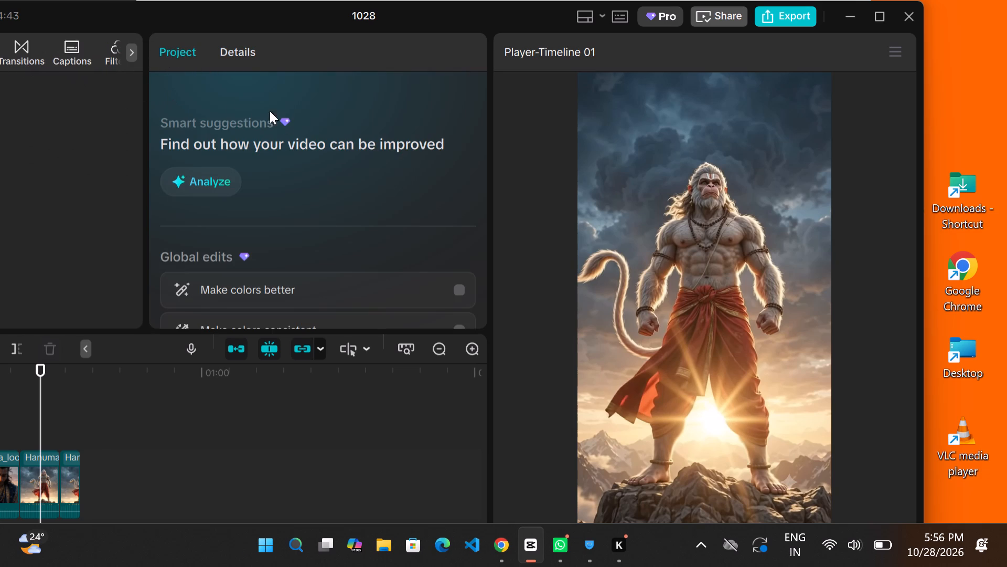
pyautogui.moveTo(148, 122); pyautogui.dragTo(219, 124)
pyautogui.moveTo(149, 77); pyautogui.dragTo(170, 72)
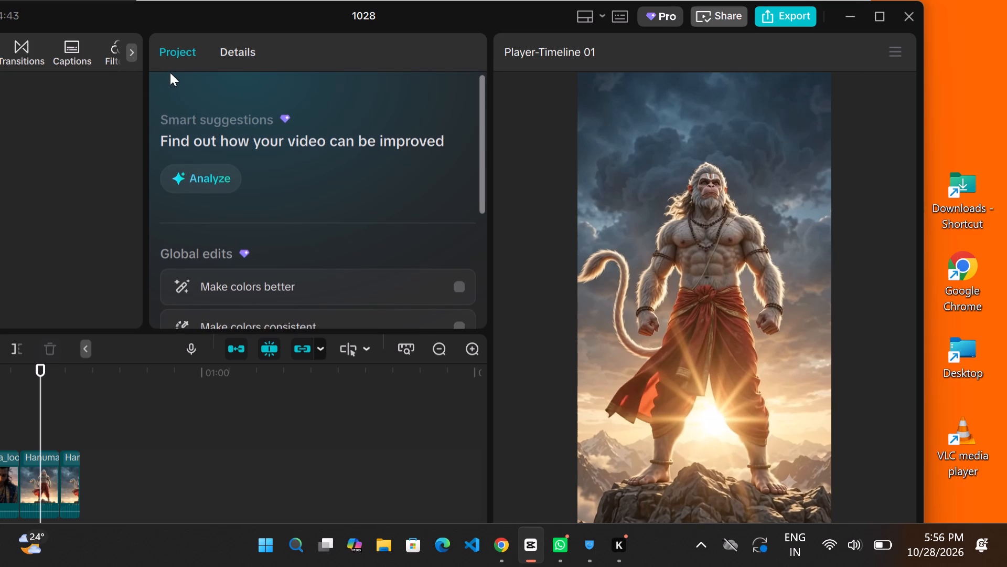
pyautogui.moveTo(147, 121); pyautogui.dragTo(165, 120)
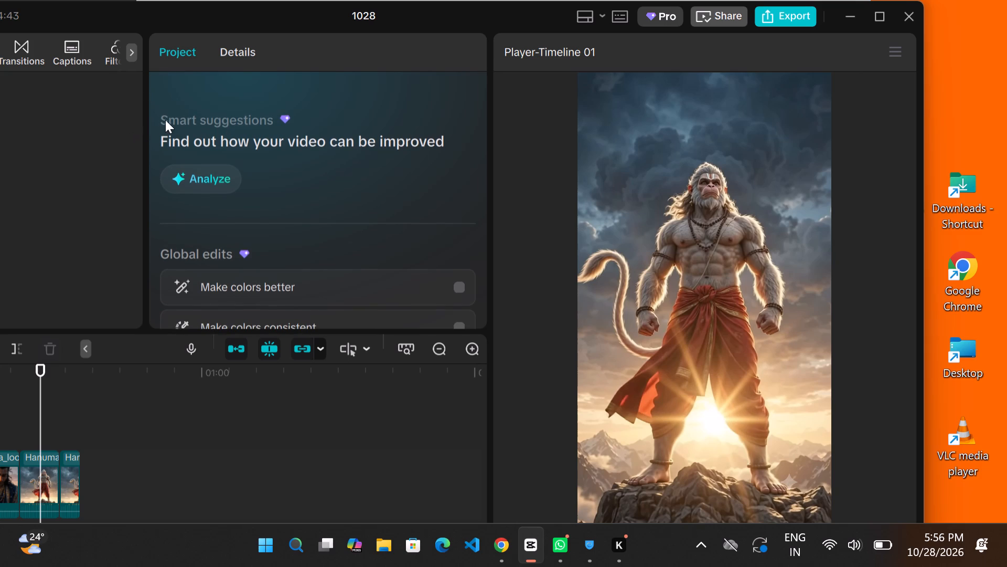
pyautogui.moveTo(165, 120); pyautogui.dragTo(195, 115)
pyautogui.moveTo(920, 44); pyautogui.dragTo(925, 35)
pyautogui.click(890, 22)
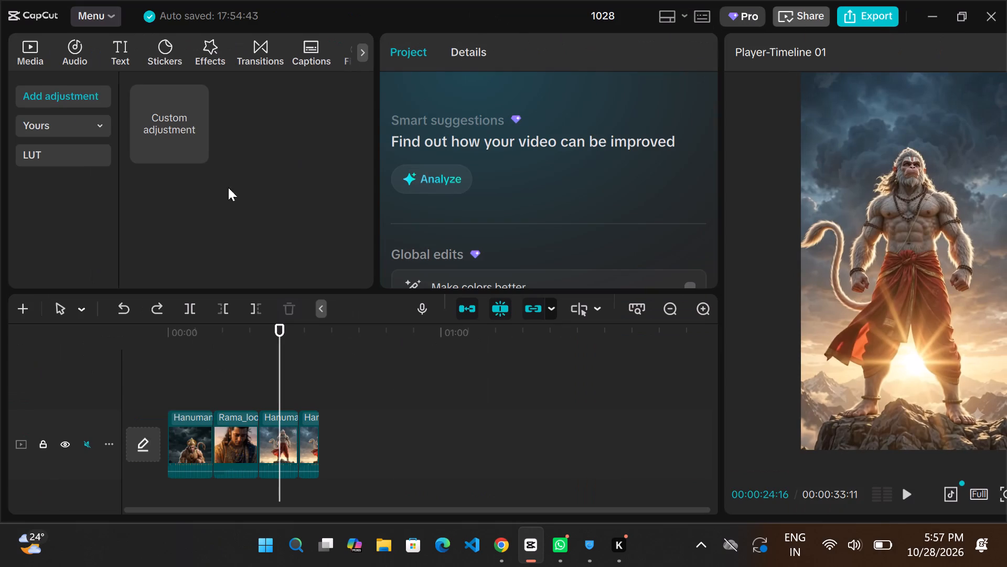
# Reposition the third clip in the preview to about X -342, Y 145.
pyautogui.moveTo(799, 183); pyautogui.dragTo(792, 184)
pyautogui.moveTo(845, 174); pyautogui.dragTo(791, 170)
pyautogui.moveTo(833, 127); pyautogui.dragTo(800, 118)
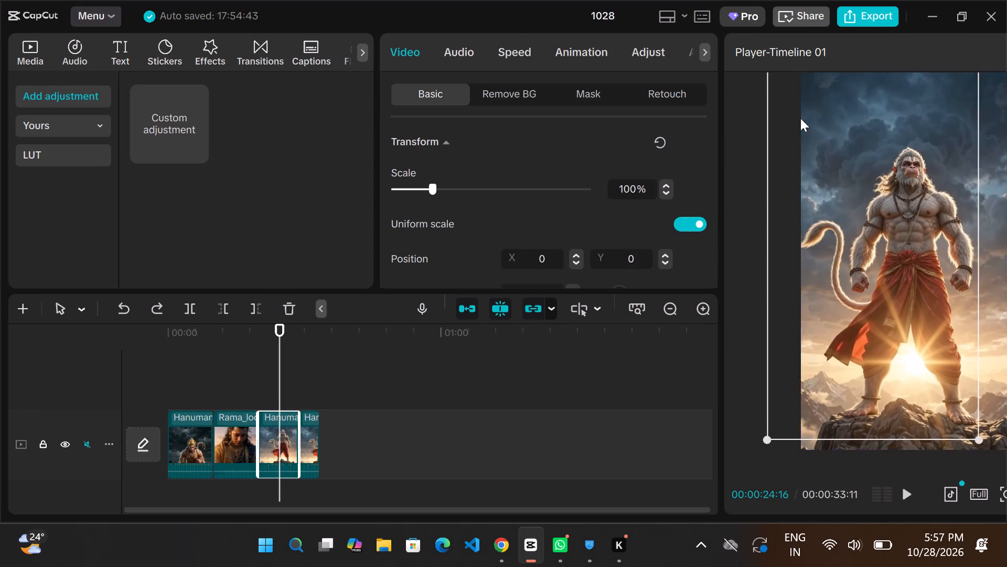
pyautogui.moveTo(800, 118); pyautogui.dragTo(800, 113)
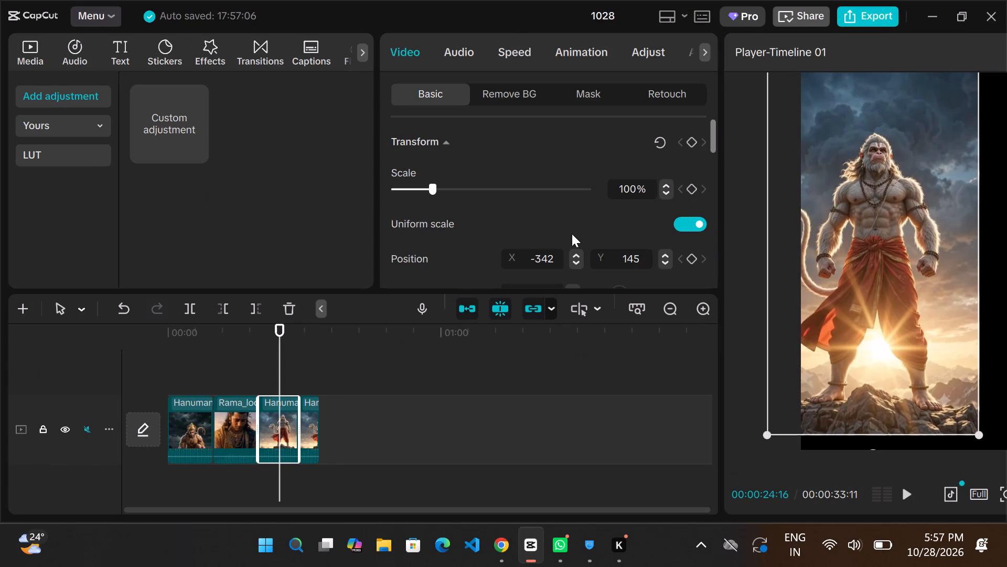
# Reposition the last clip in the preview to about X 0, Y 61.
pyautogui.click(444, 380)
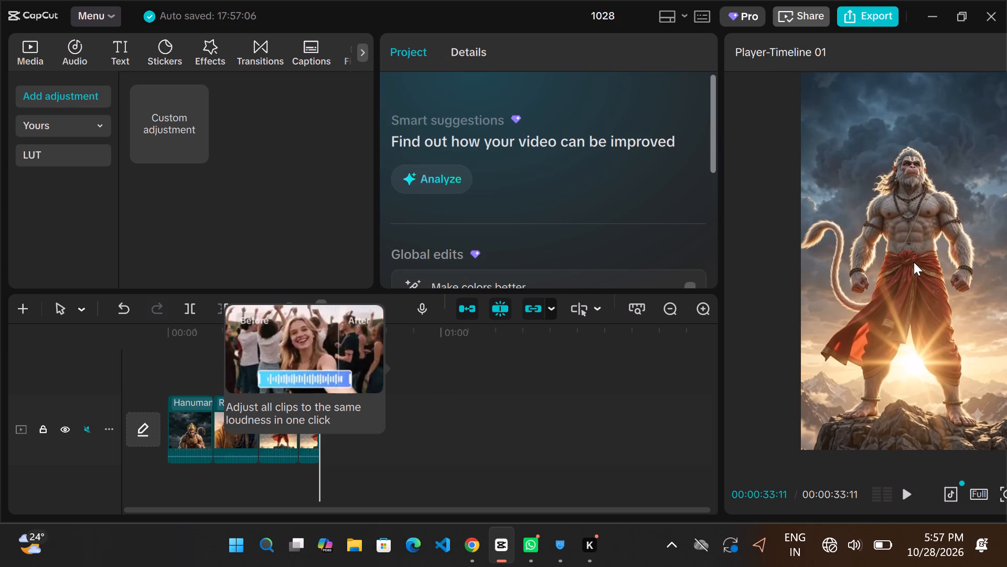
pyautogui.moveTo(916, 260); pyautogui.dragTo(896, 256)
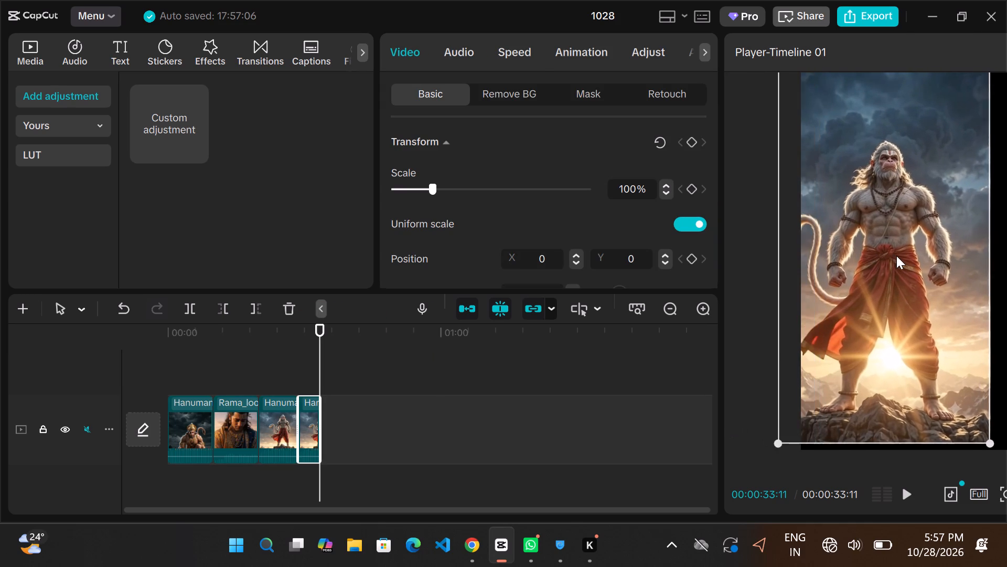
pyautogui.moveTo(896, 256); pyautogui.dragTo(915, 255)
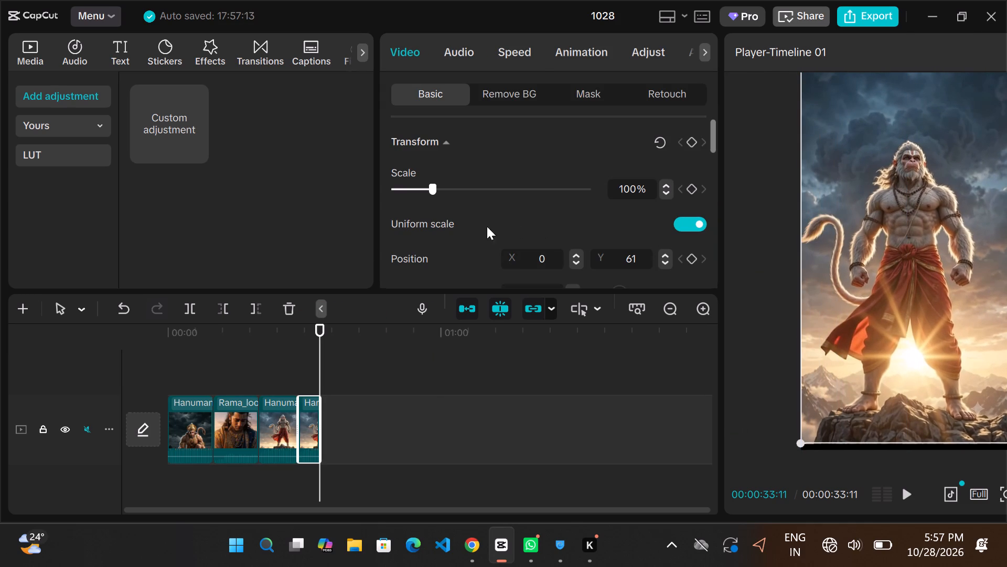
# View the social media preview options for the video and dismiss them without choosing one.
pyautogui.click(947, 493)
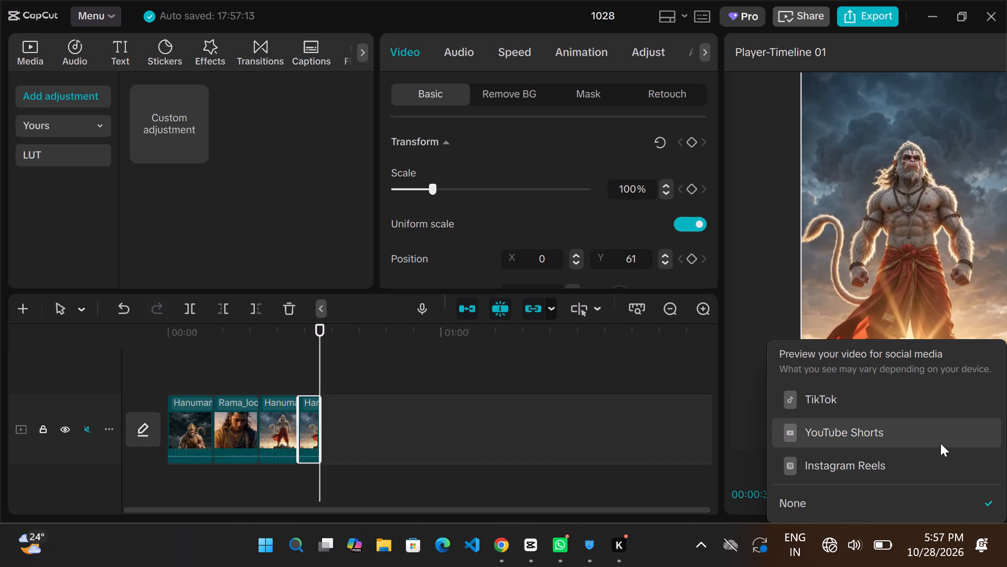
pyautogui.click(881, 319)
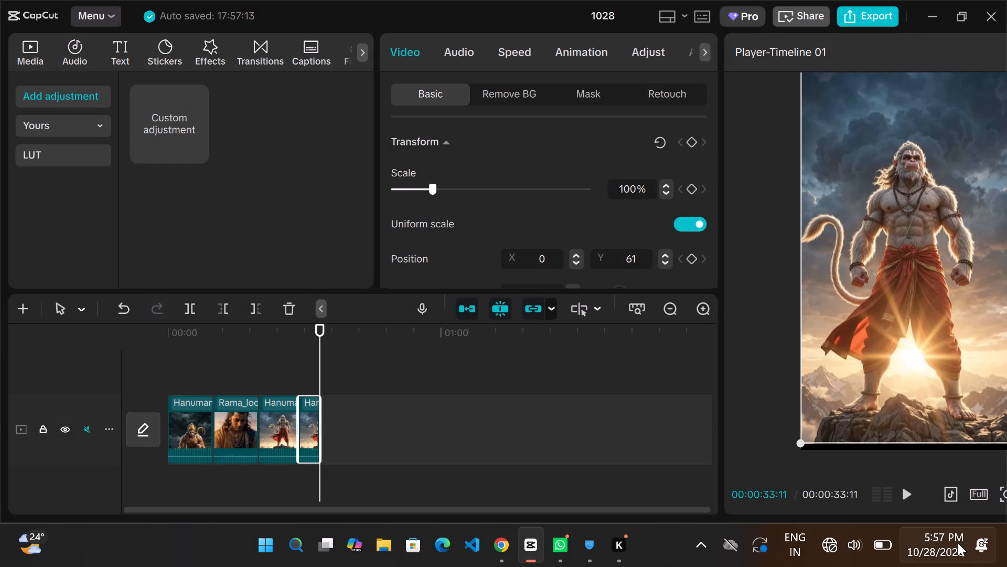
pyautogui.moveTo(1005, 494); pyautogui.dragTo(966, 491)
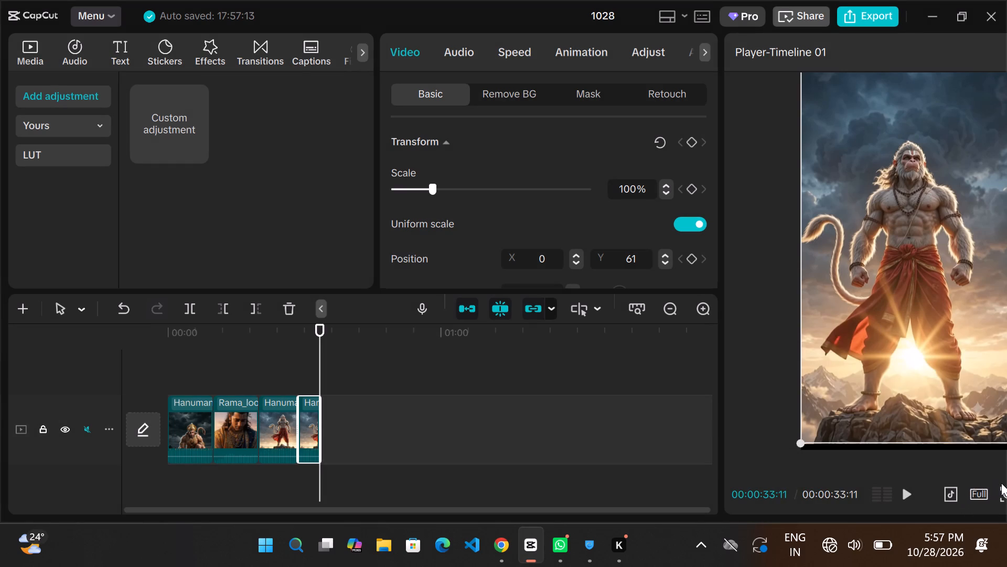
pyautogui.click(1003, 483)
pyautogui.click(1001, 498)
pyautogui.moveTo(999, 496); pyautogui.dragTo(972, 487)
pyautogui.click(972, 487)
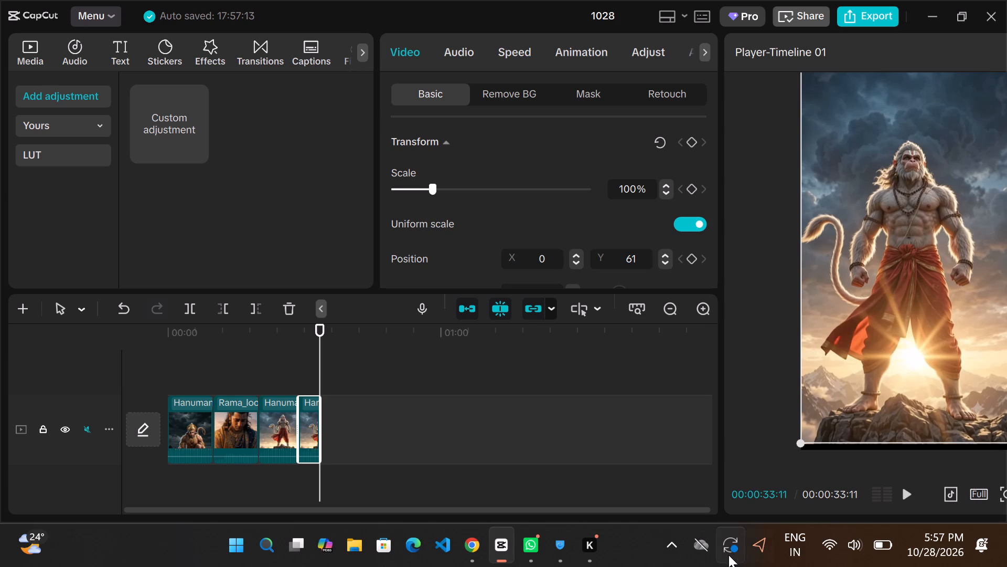
# Restore the maximized editor window and move it so the player's cut-off side comes into view.
pyautogui.moveTo(840, 2); pyautogui.dragTo(757, 43)
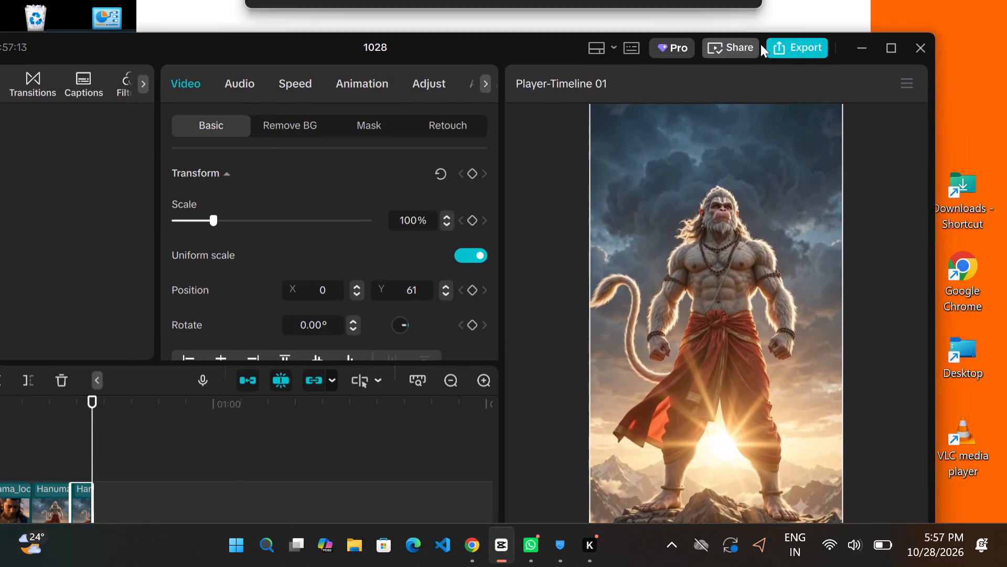
# Reposition the last clip in the preview to about X 387, Y 162.
pyautogui.moveTo(729, 215); pyautogui.dragTo(743, 166)
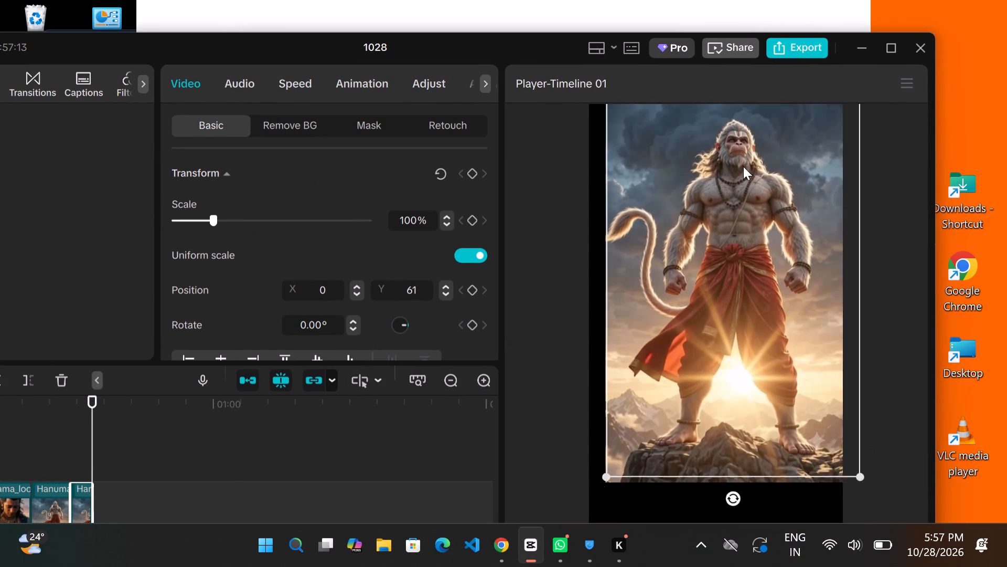
pyautogui.moveTo(743, 166); pyautogui.dragTo(775, 203)
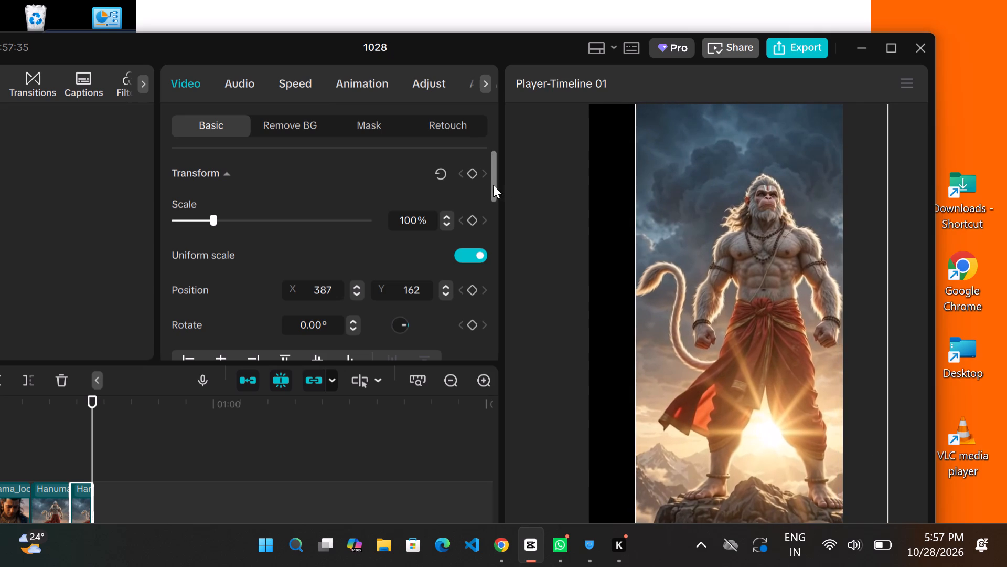
# Examine the last clip's video effects and its audio settings, from volume and fades to voice enhancement, noise reduction and channel options.
pyautogui.scroll(-6, 476, 190)
pyautogui.scroll(-2, 388, 202)
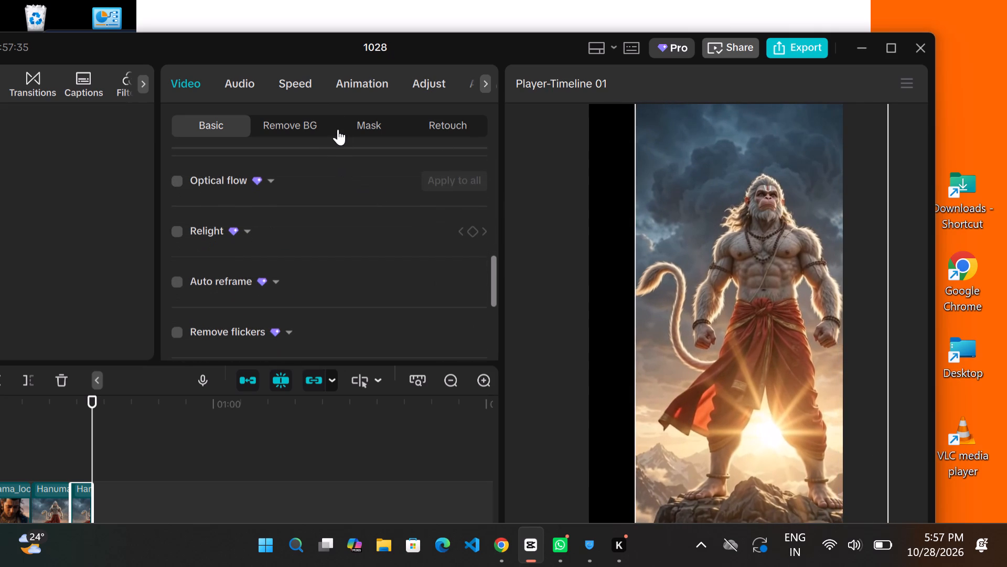
pyautogui.click(240, 78)
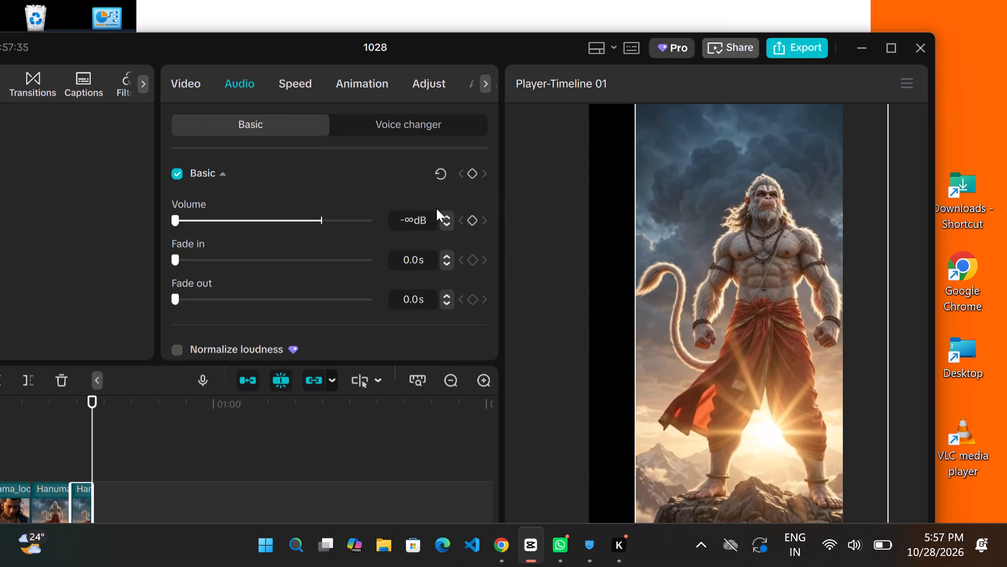
pyautogui.click(222, 170)
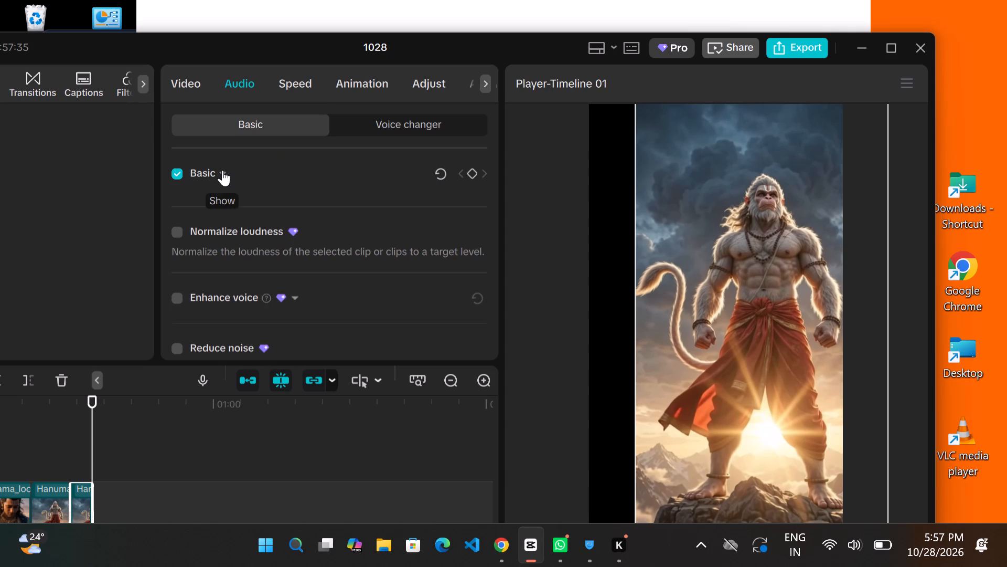
pyautogui.click(228, 173)
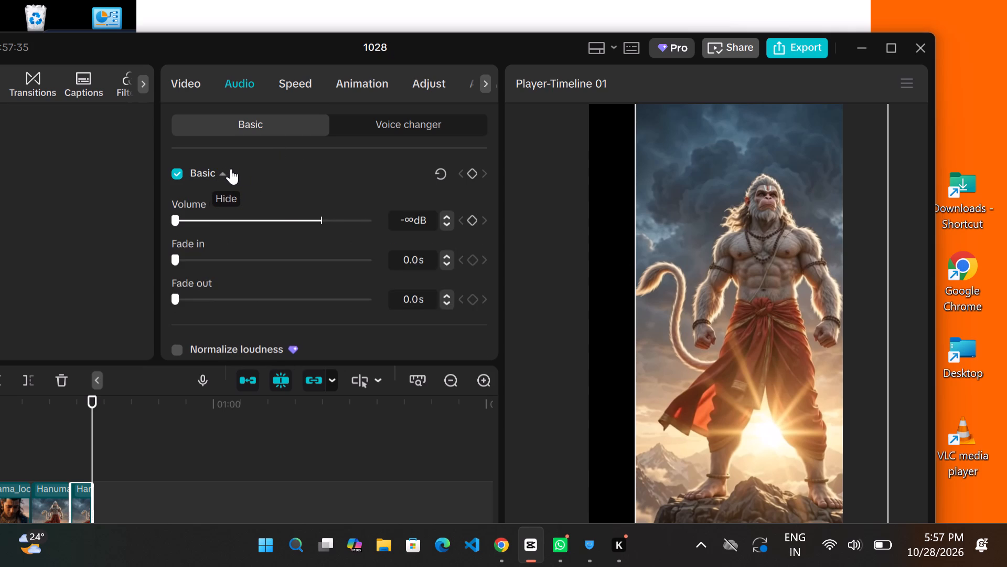
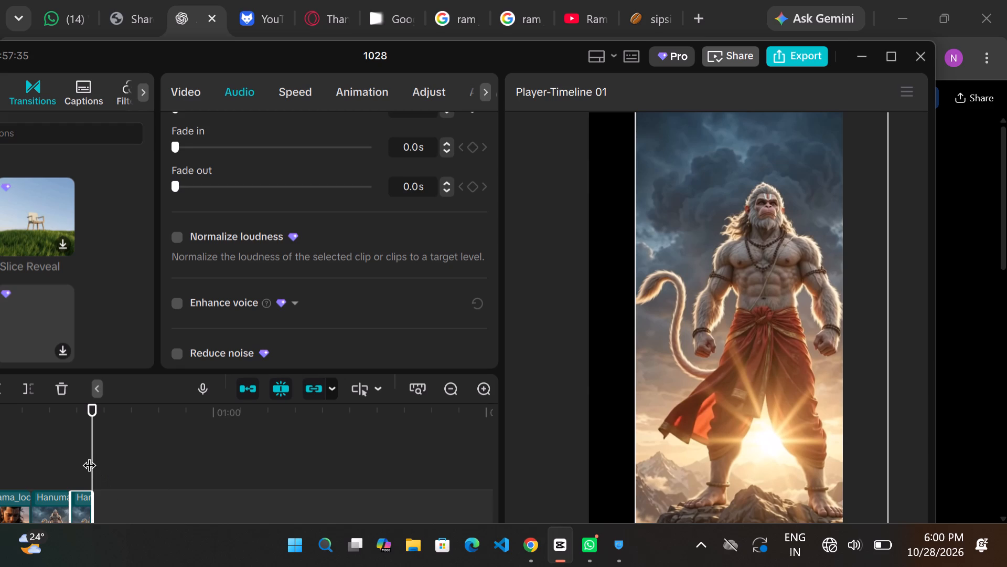
pyautogui.moveTo(93, 451); pyautogui.dragTo(6, 412)
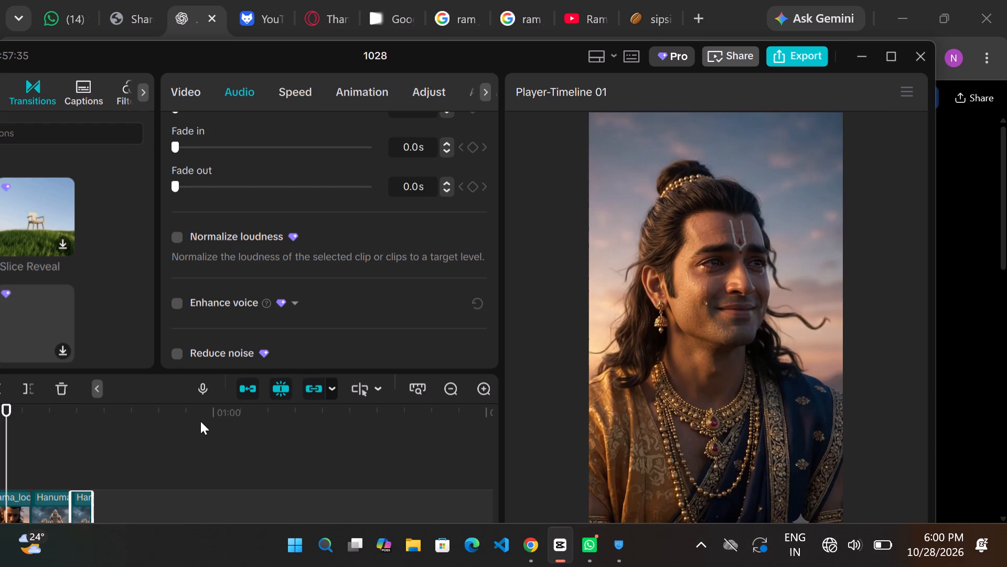
pyautogui.moveTo(9, 507); pyautogui.dragTo(18, 511)
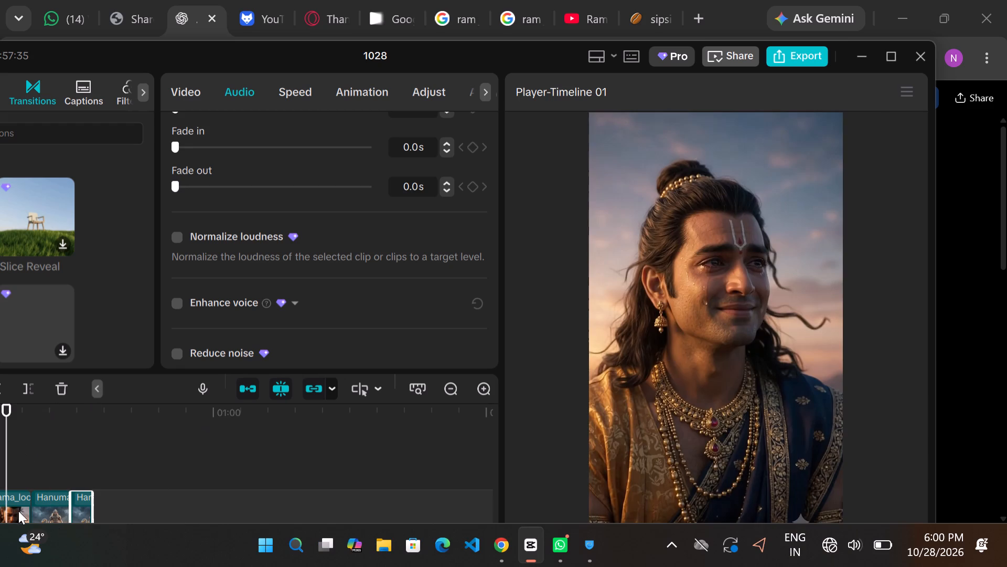
pyautogui.moveTo(18, 511); pyautogui.dragTo(59, 528)
pyautogui.hscroll(5, 93, 503)
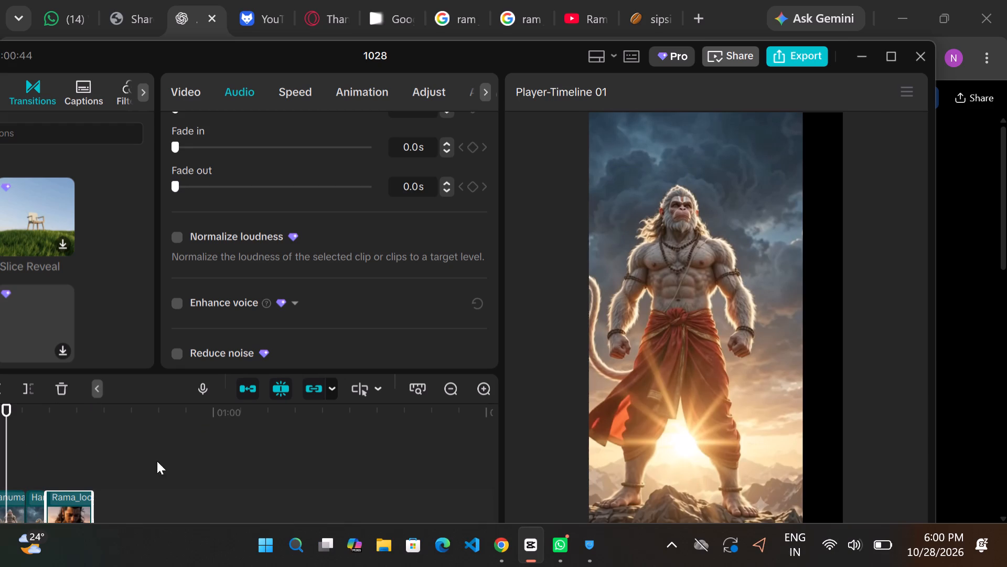
pyautogui.hscroll(2, 77, 519)
pyautogui.click(896, 58)
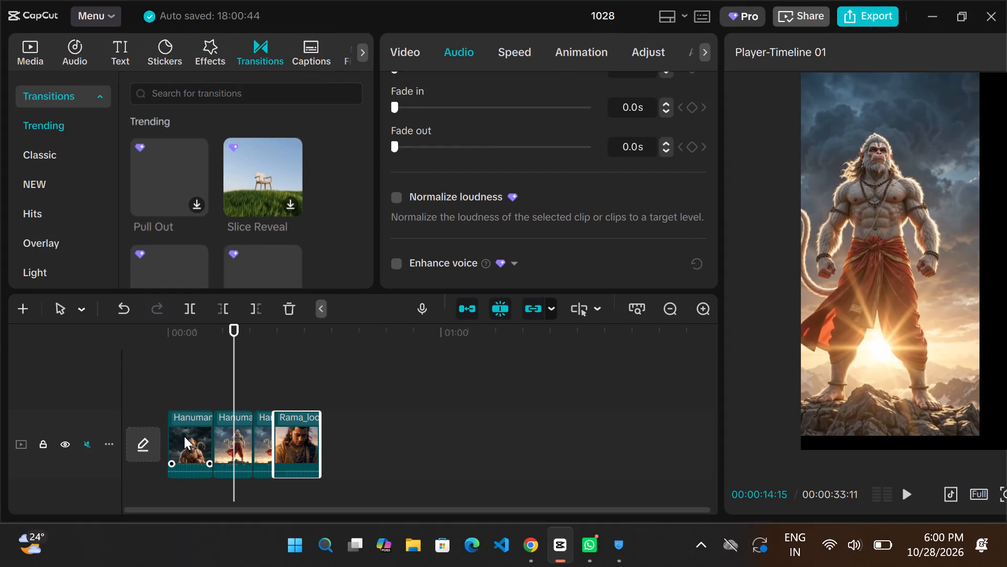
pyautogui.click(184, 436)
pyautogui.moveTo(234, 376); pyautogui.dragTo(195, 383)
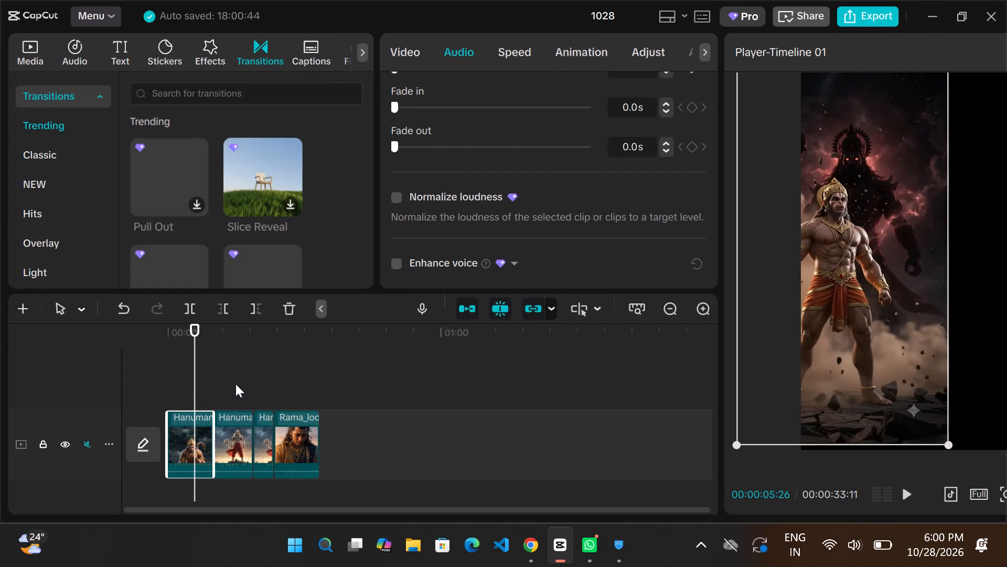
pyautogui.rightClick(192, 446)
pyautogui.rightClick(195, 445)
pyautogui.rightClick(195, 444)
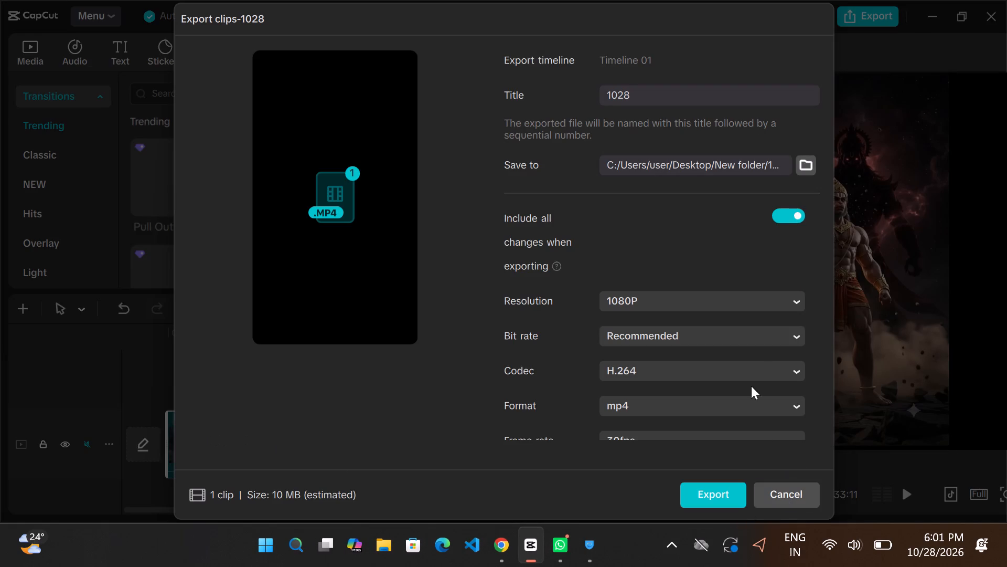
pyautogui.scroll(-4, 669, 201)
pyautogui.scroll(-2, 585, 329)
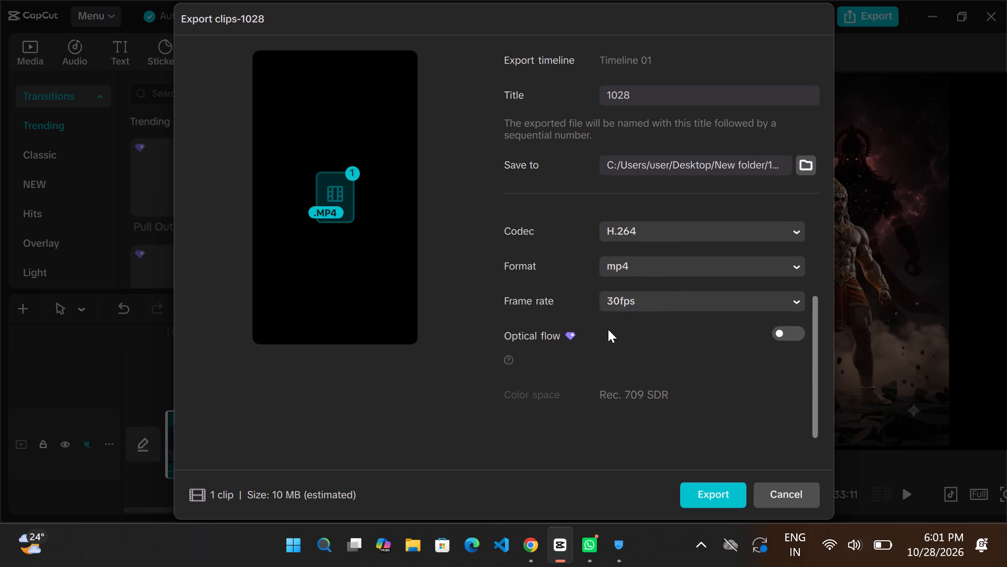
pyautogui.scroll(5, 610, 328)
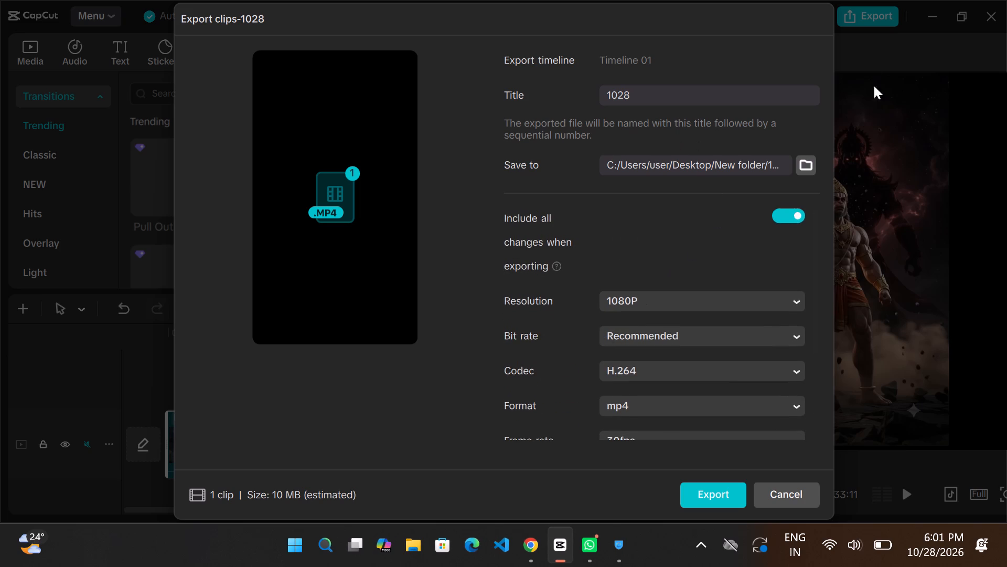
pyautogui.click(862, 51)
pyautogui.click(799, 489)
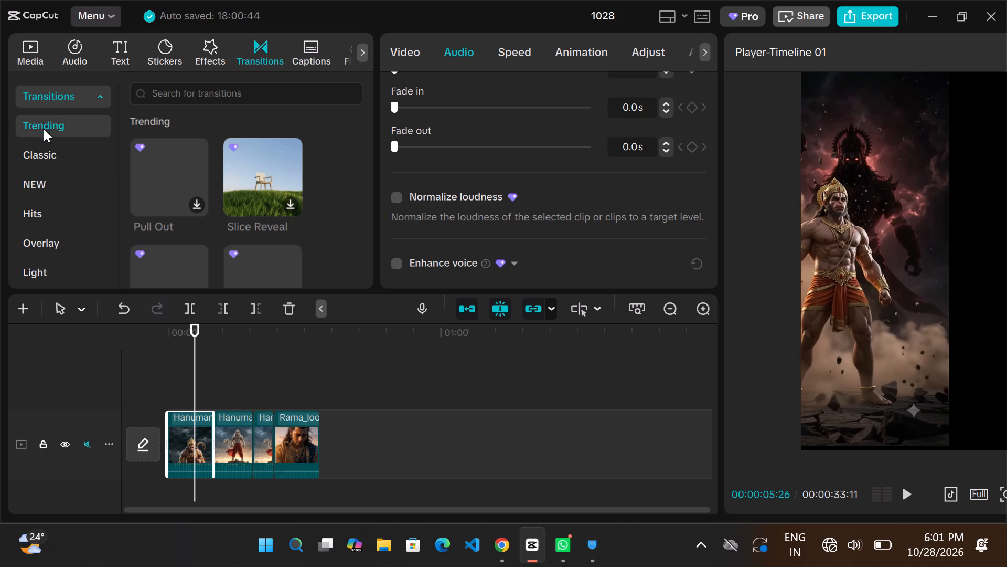
# Import the file "69aJeM_Qv_0_audio (1)" from Downloads as extracted audio.
pyautogui.click(80, 56)
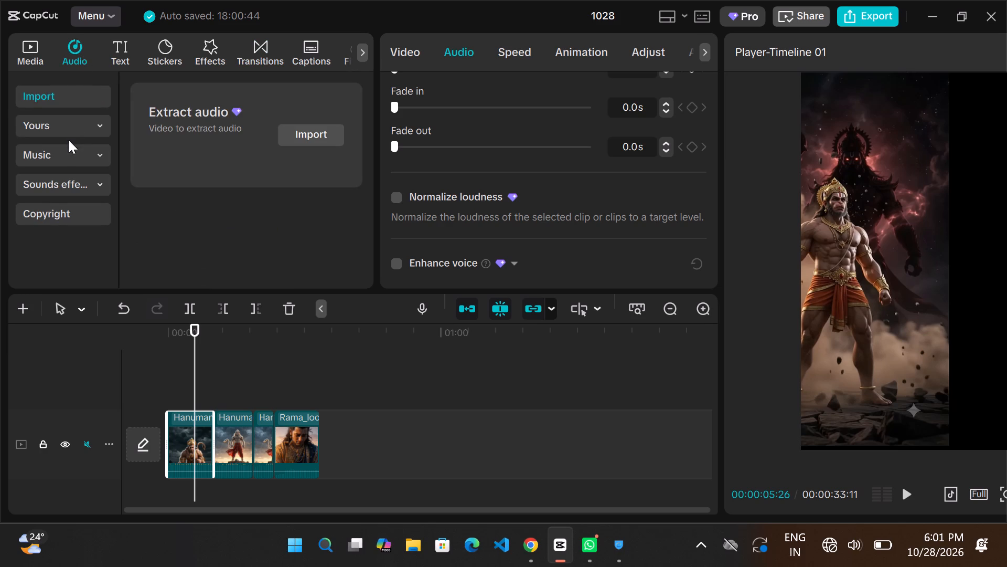
pyautogui.click(315, 132)
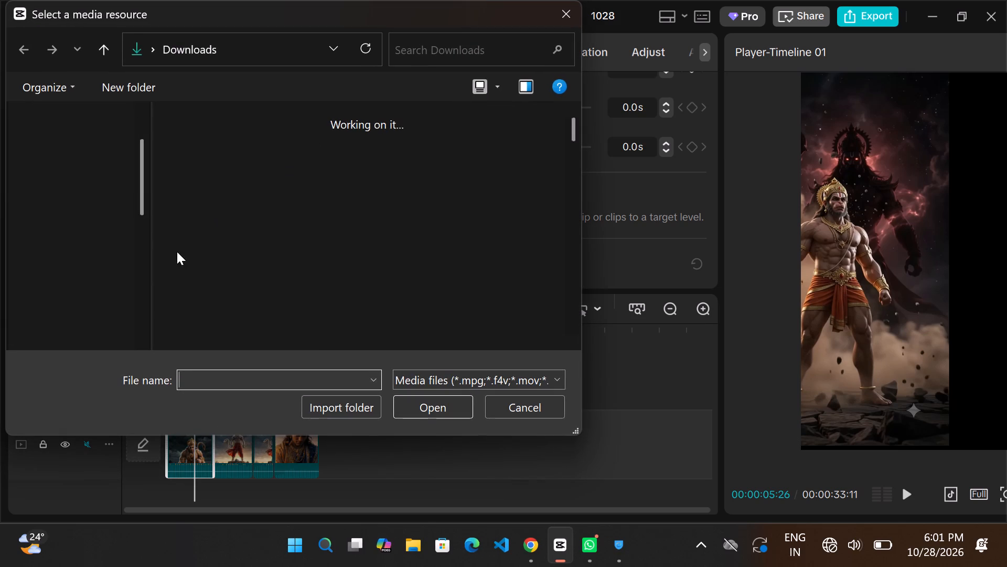
pyautogui.click(209, 201)
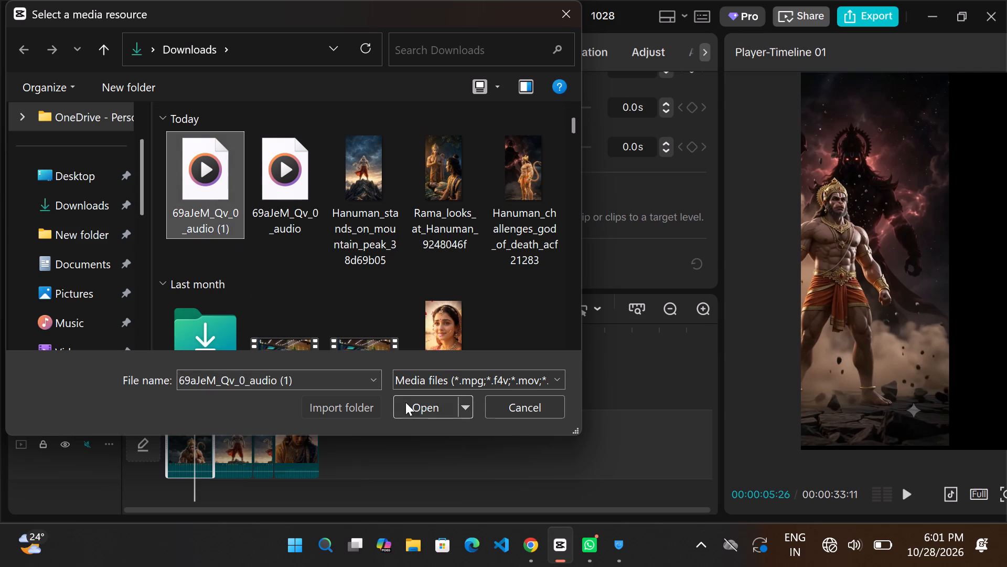
pyautogui.click(407, 405)
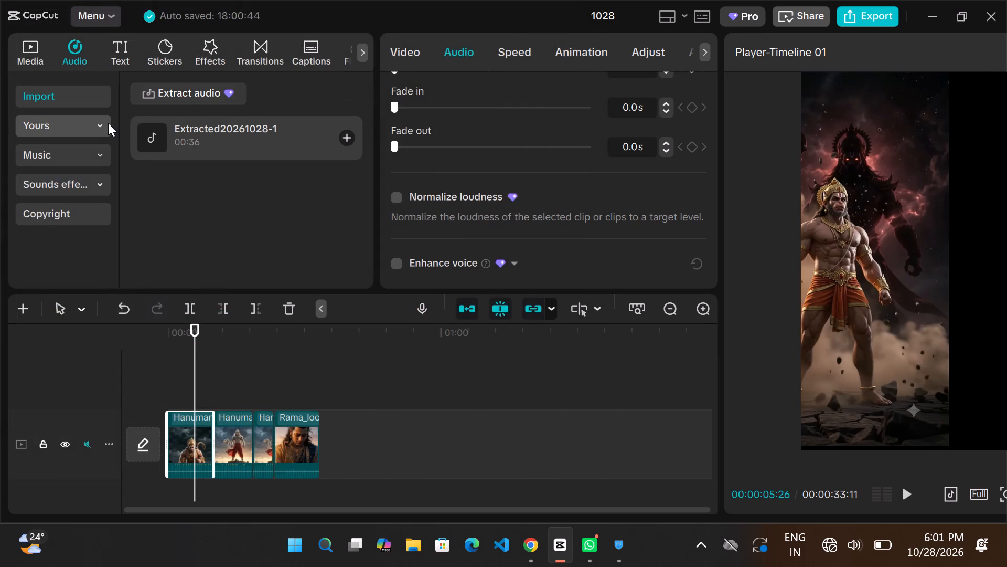
# Add the extracted audio to the timeline and align its start with the beginning of the first Hanuman clip.
pyautogui.click(348, 138)
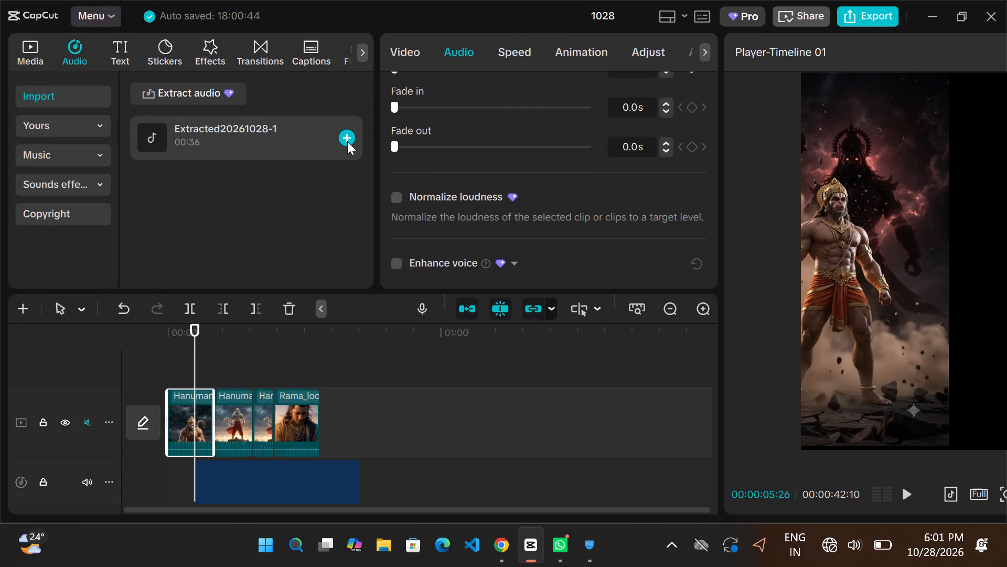
pyautogui.moveTo(257, 484); pyautogui.dragTo(218, 487)
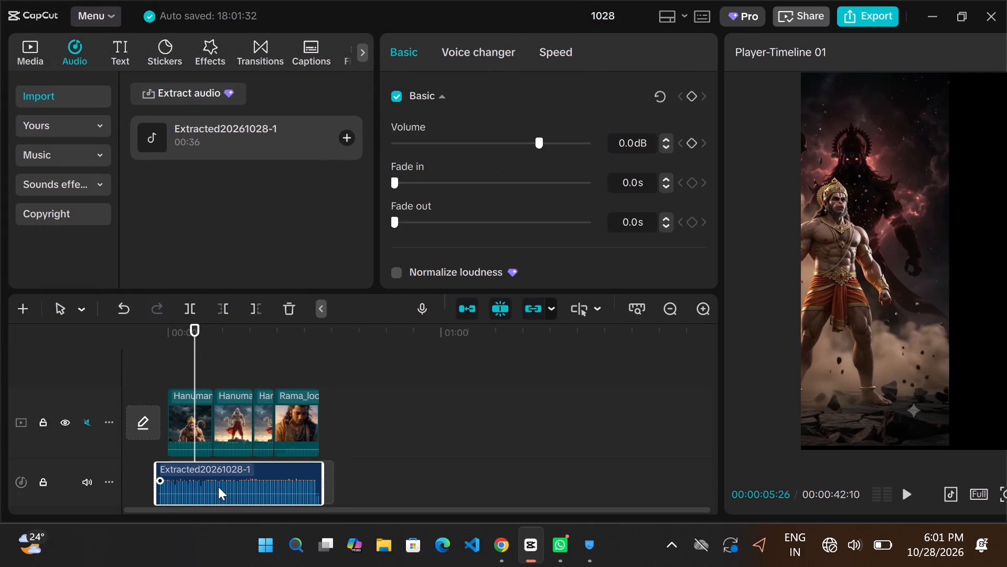
pyautogui.moveTo(218, 487); pyautogui.dragTo(235, 481)
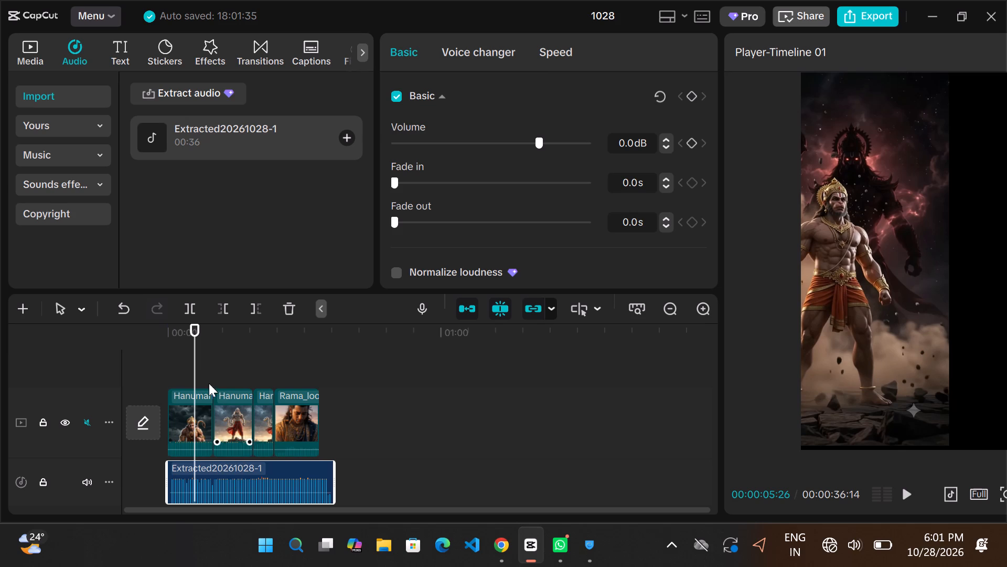
# Start playback from the beginning of the timeline and deactivate the extracted audio clip.
pyautogui.moveTo(194, 351); pyautogui.dragTo(157, 361)
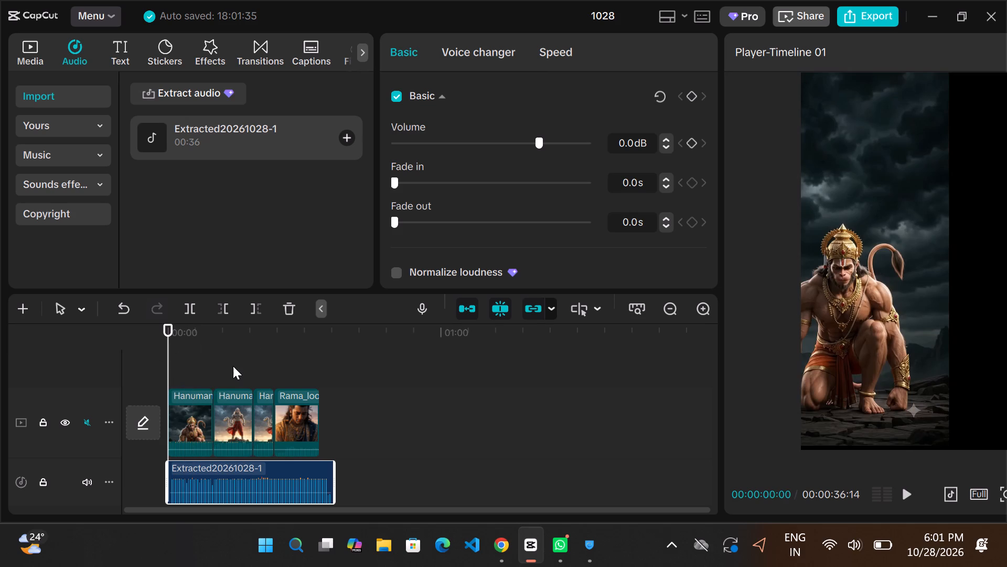
pyautogui.press('space')
pyautogui.write('v')
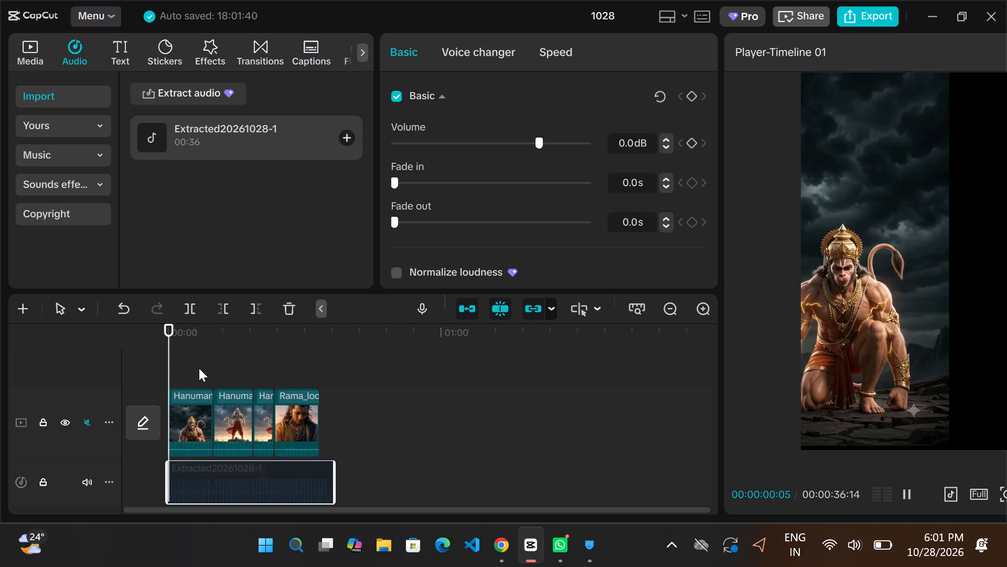
# Play and pause the timeline over the first Hanuman clip to check the audio, and look through the audio clip's options.
pyautogui.press('space')
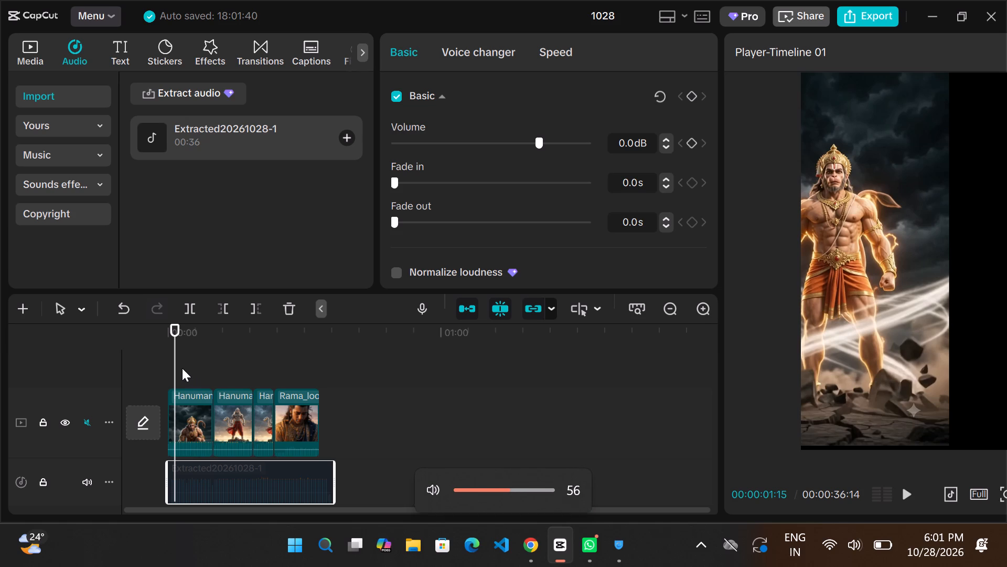
pyautogui.press('space')
pyautogui.press('space')
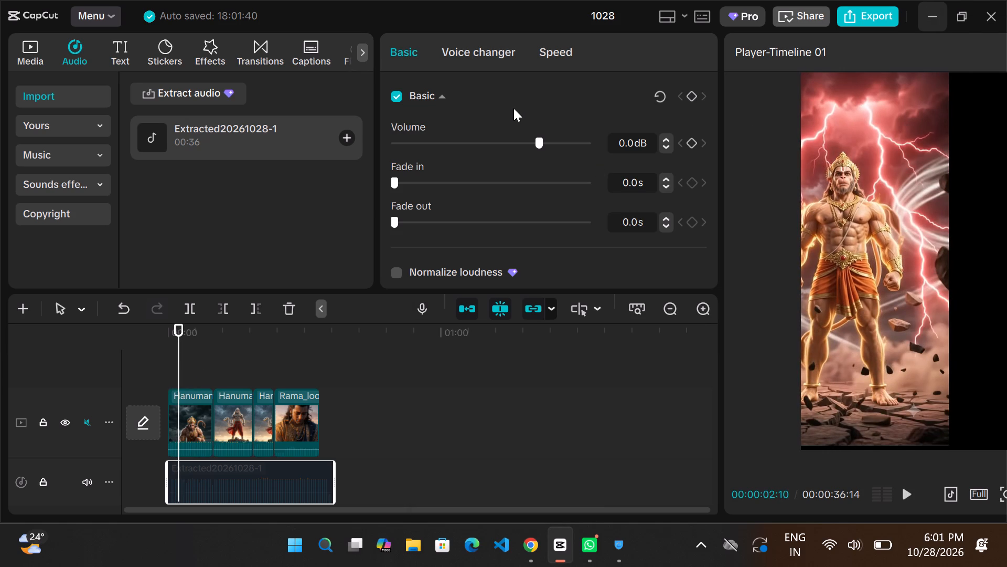
pyautogui.click(179, 356)
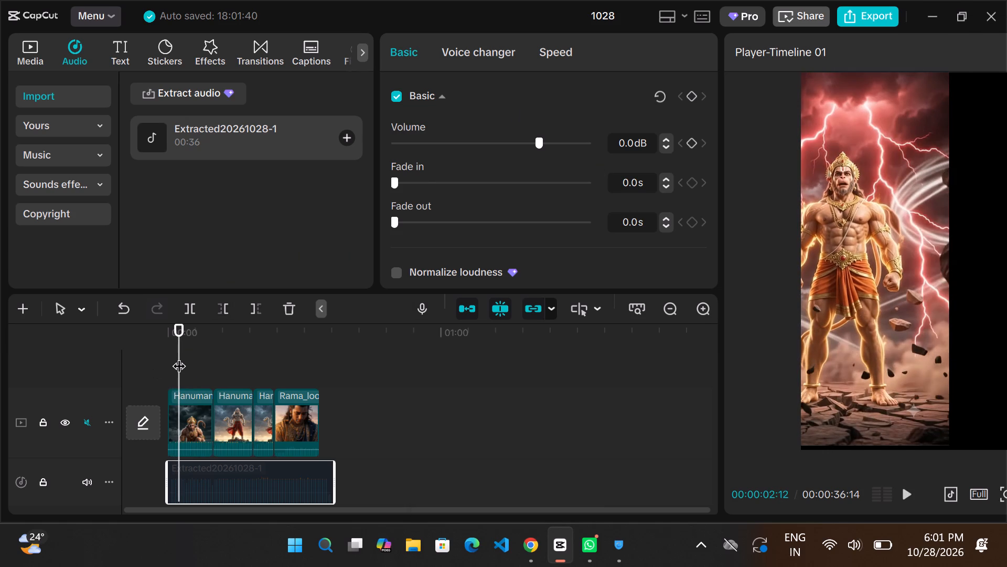
pyautogui.press('space')
pyautogui.press('space')
pyautogui.press('space')
pyautogui.press('space')
pyautogui.press('space')
pyautogui.press('space')
pyautogui.press('space')
pyautogui.press('space')
pyautogui.press('space')
pyautogui.press('space')
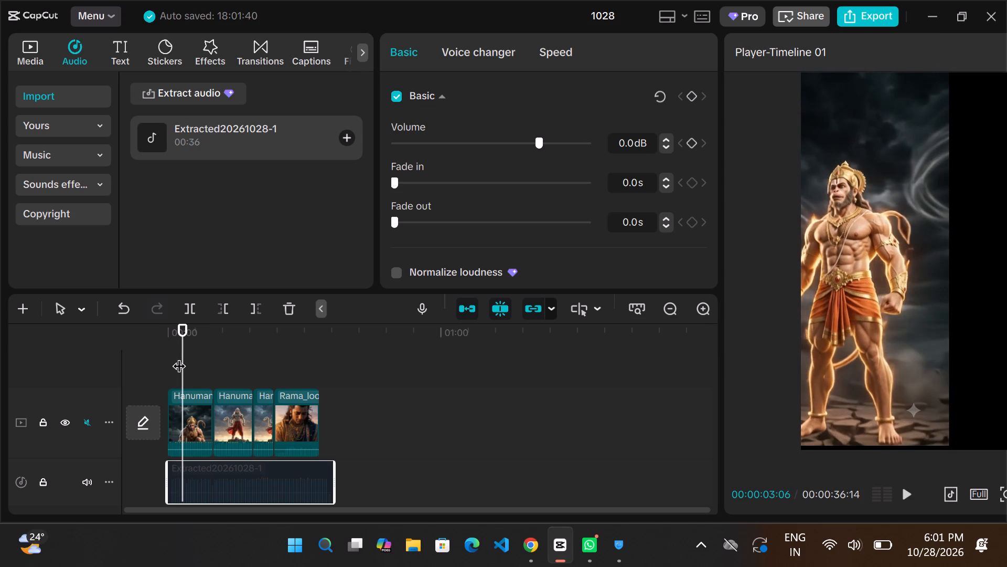
pyautogui.press('space')
pyautogui.click(250, 478)
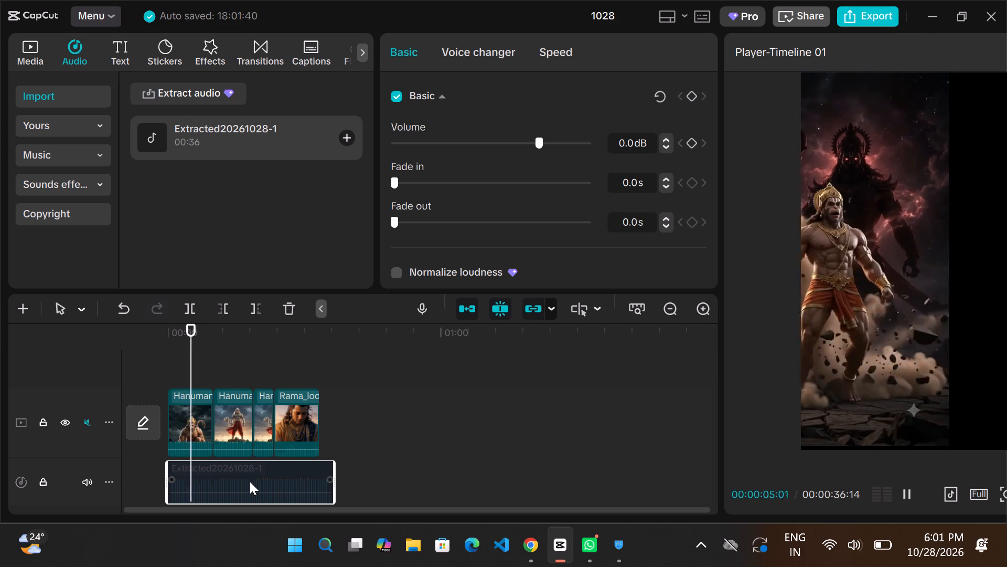
pyautogui.press('space')
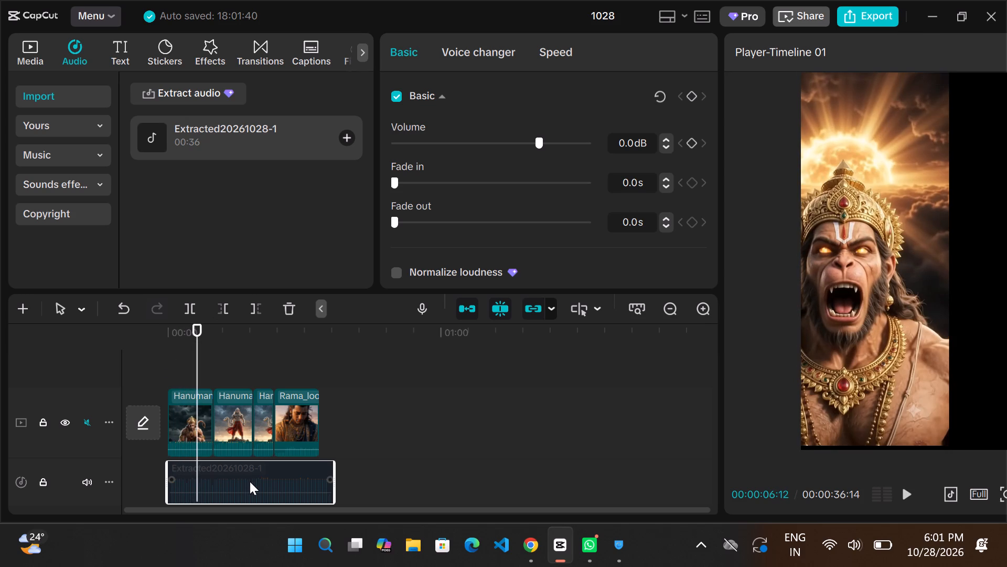
pyautogui.rightClick(250, 481)
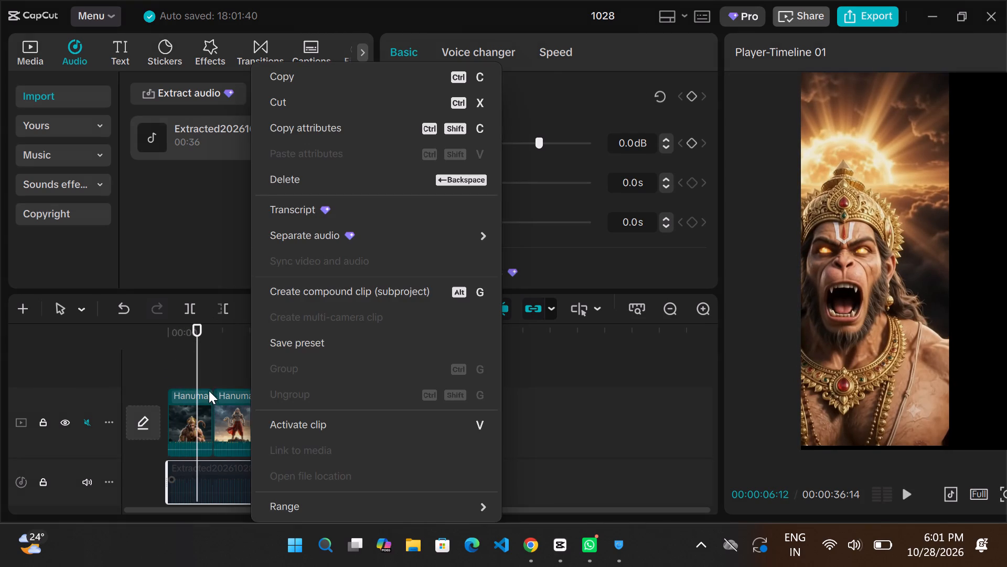
pyautogui.click(214, 332)
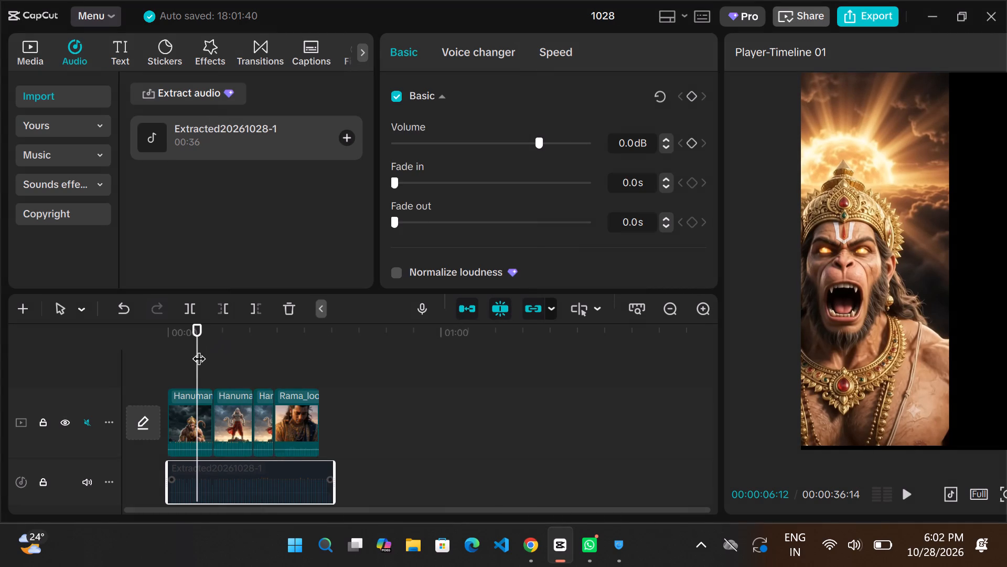
# Return to the start of the timeline, mute and unmute the audio track, and replay the video to check its sound.
pyautogui.moveTo(198, 350); pyautogui.dragTo(132, 359)
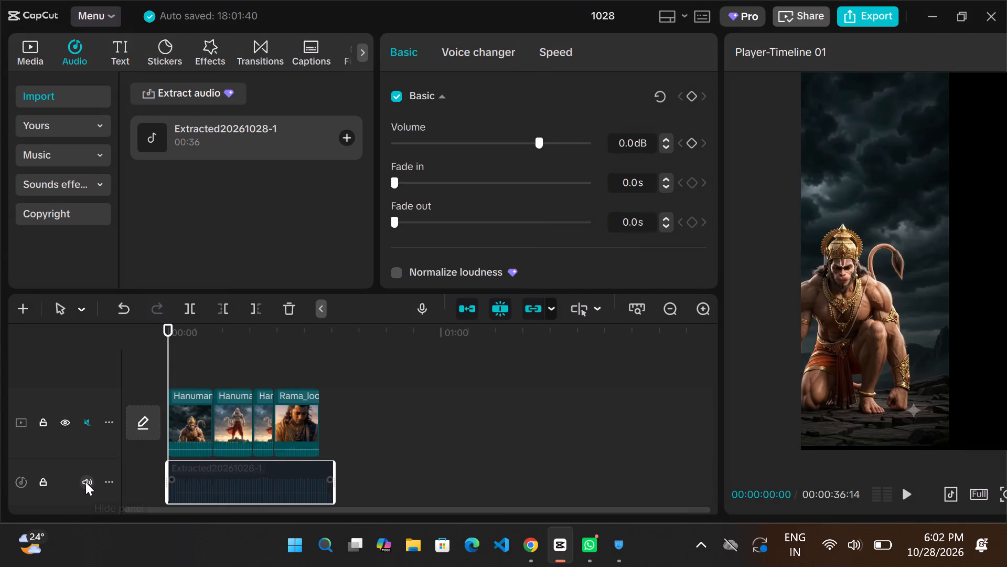
pyautogui.click(85, 482)
pyautogui.click(85, 482)
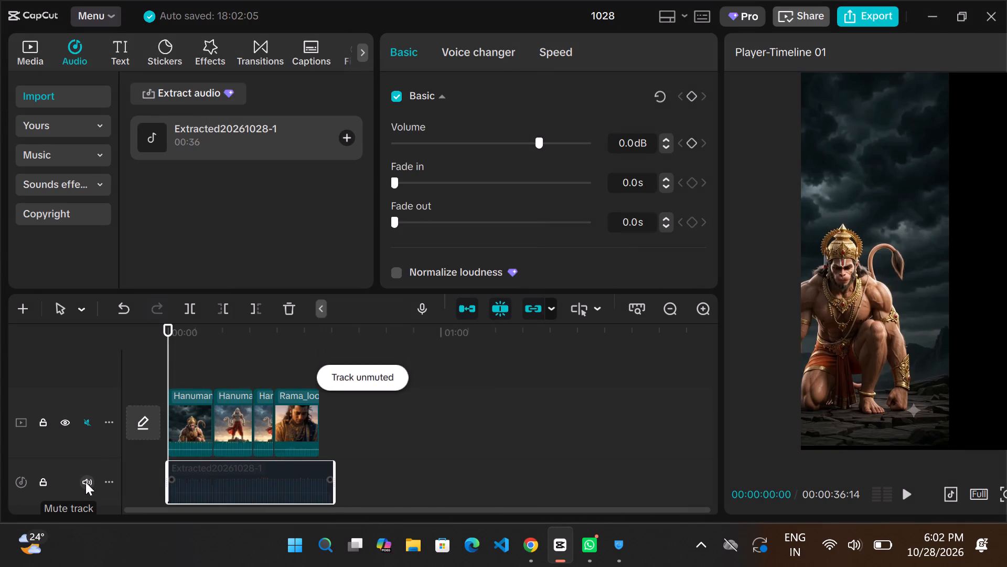
pyautogui.press('space')
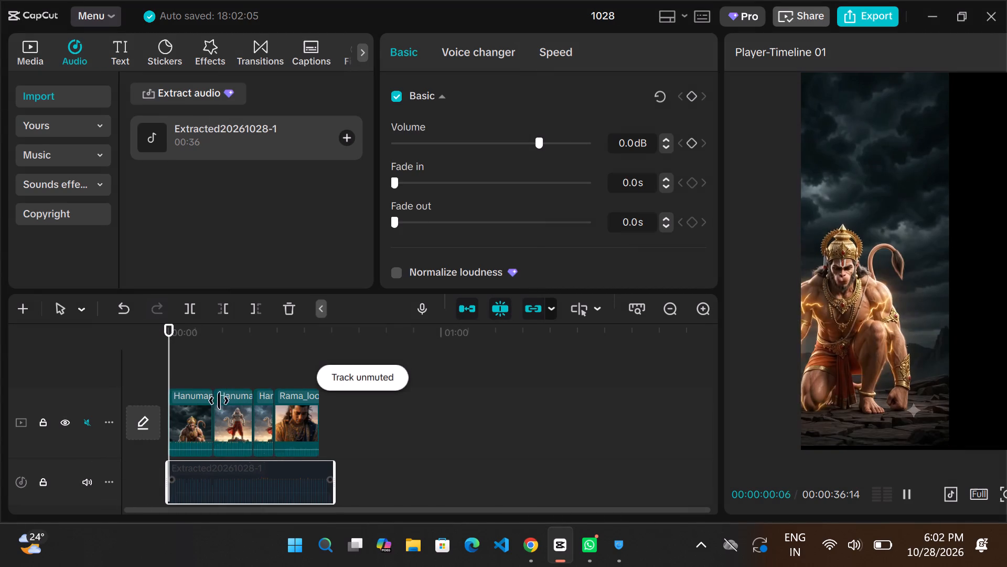
# Listen to the first few seconds of the extracted audio in the library and close its preview.
pyautogui.click(320, 143)
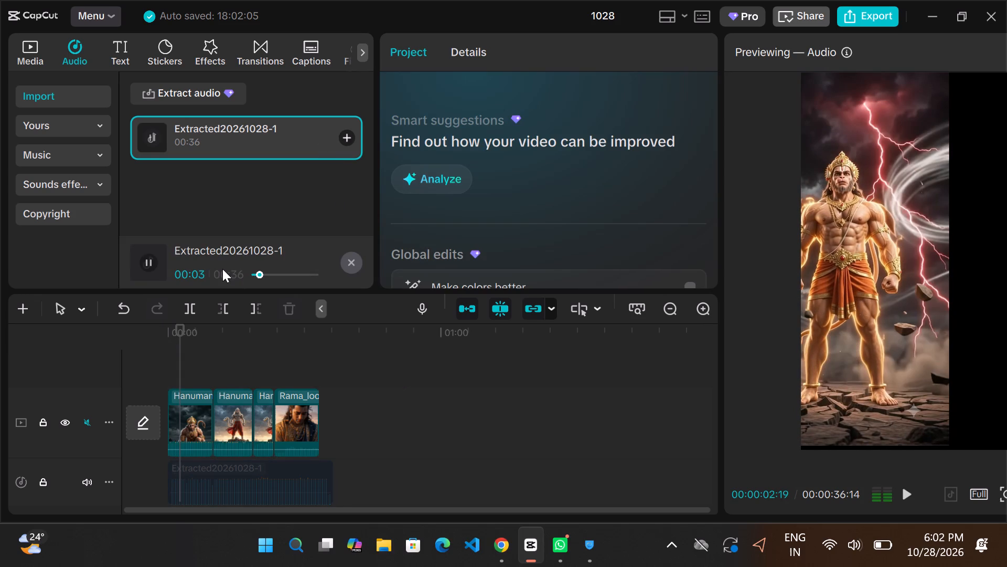
pyautogui.click(136, 259)
pyautogui.click(354, 256)
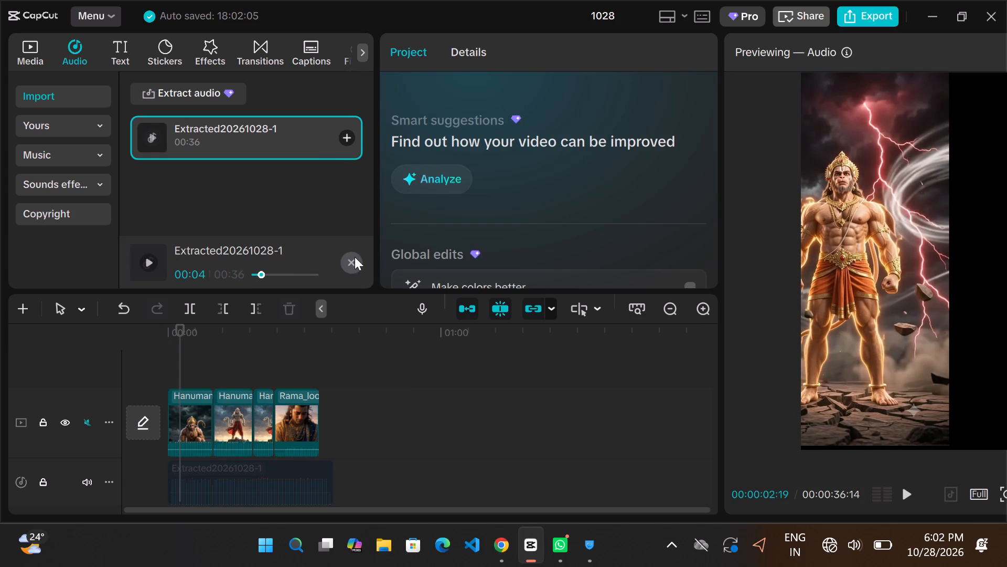
# Play the first second of the timeline from the beginning and look through the first Hanuman clip's options.
pyautogui.moveTo(180, 358); pyautogui.dragTo(140, 364)
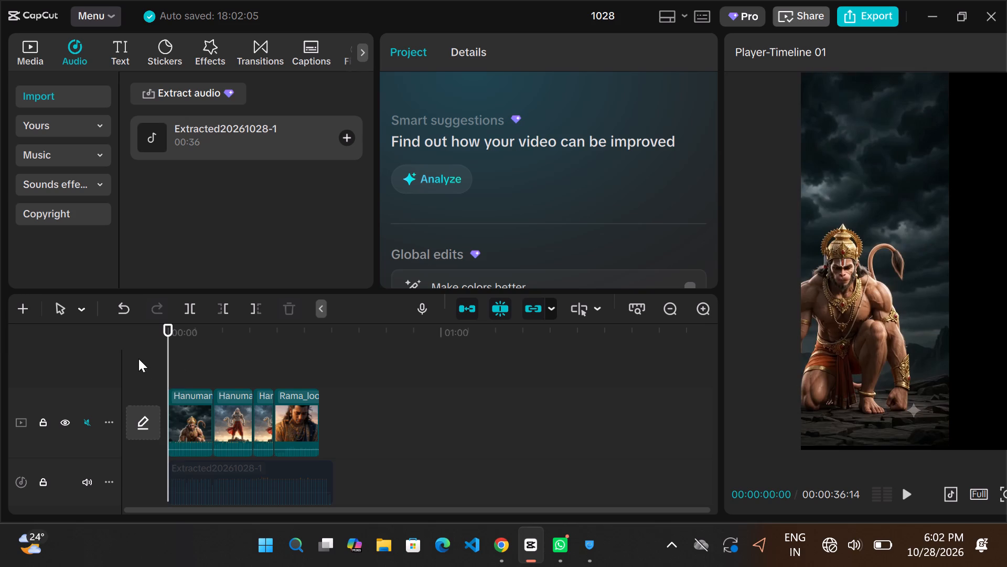
pyautogui.press('space')
pyautogui.press('space')
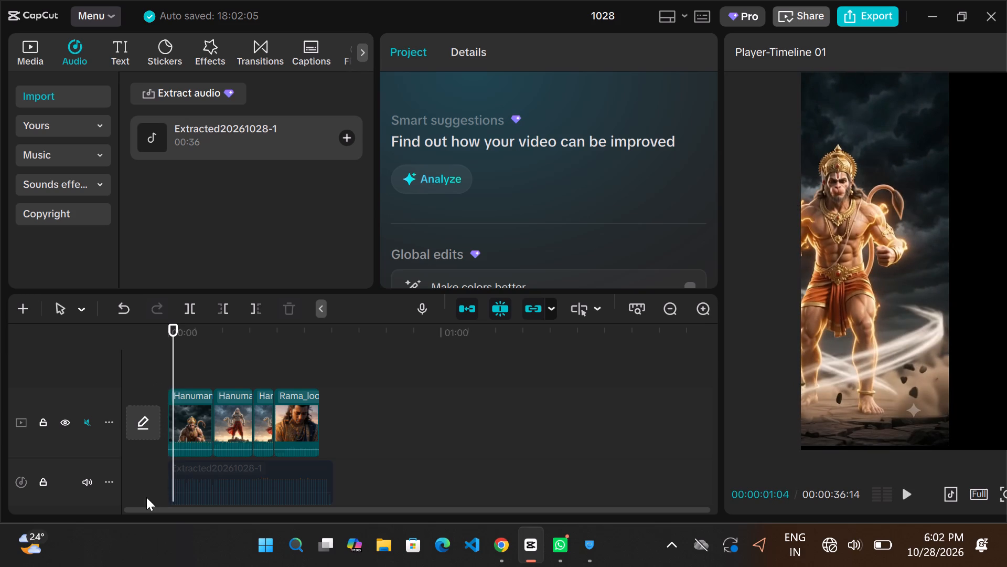
pyautogui.rightClick(200, 452)
pyautogui.moveTo(199, 473); pyautogui.dragTo(196, 479, button='right')
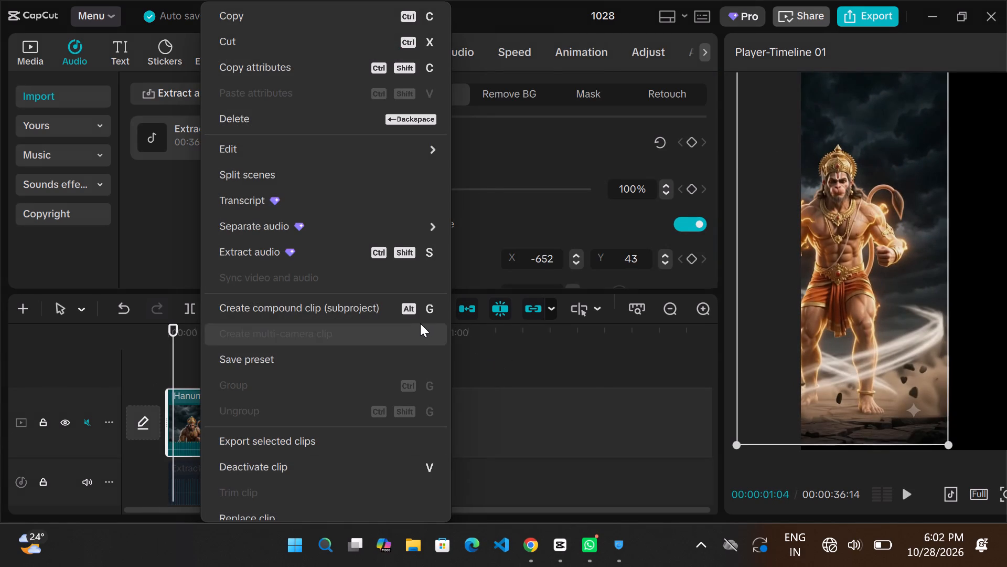
pyautogui.click(595, 386)
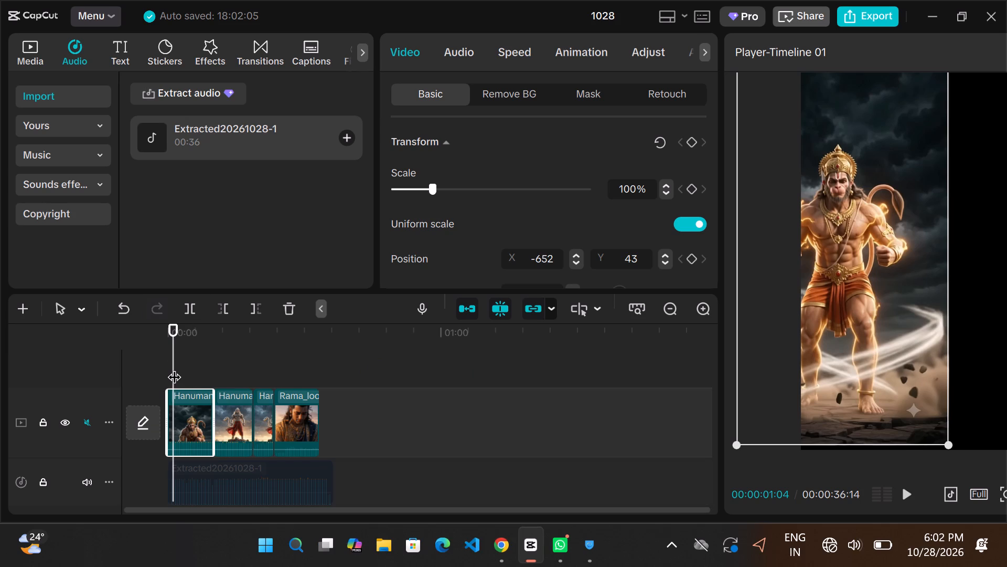
# Play from about 6 seconds into the timeline, mute and unmute the audio track to check its sound, and return to the beginning.
pyautogui.rightClick(174, 367)
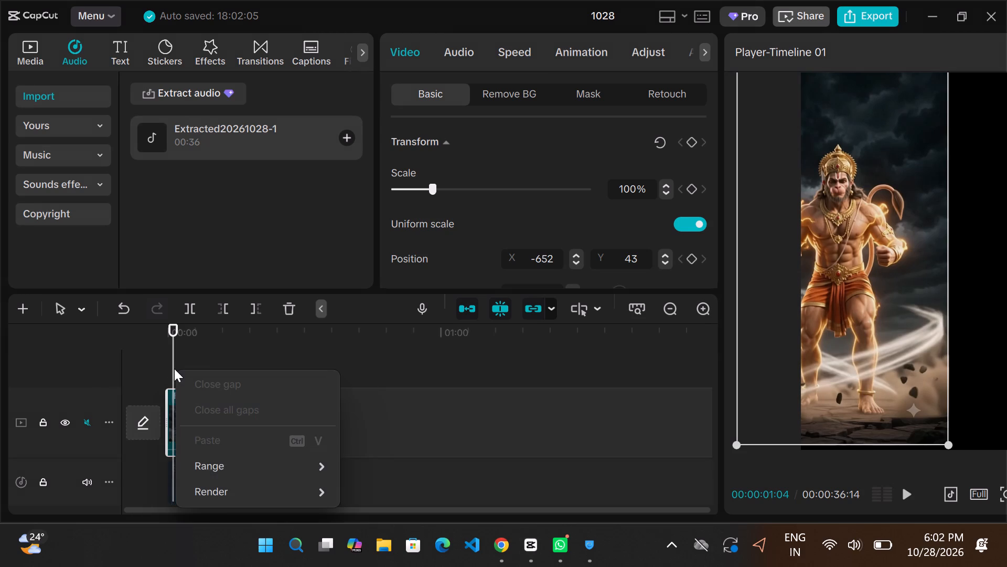
pyautogui.click(219, 359)
pyautogui.click(240, 341)
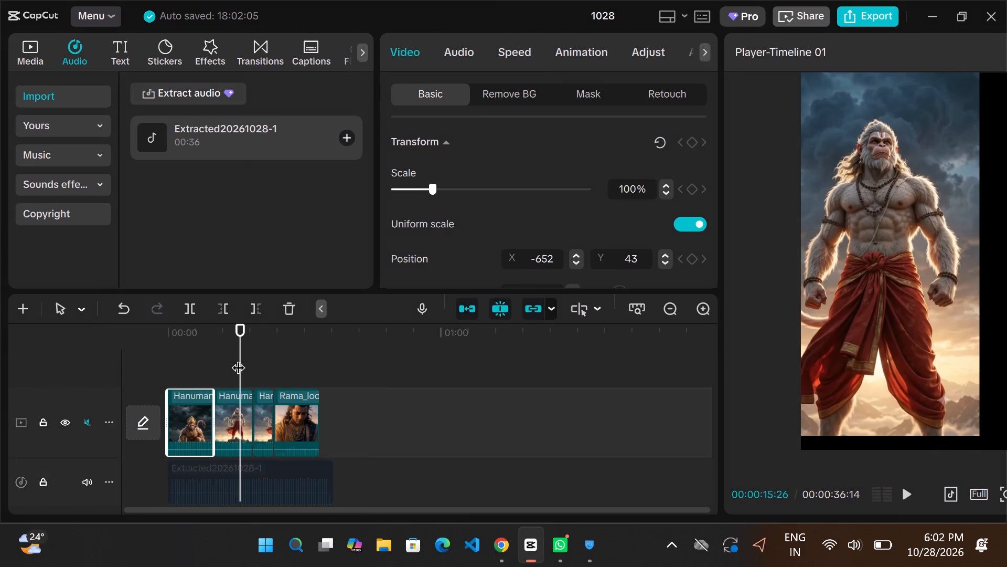
pyautogui.moveTo(242, 350); pyautogui.dragTo(195, 361)
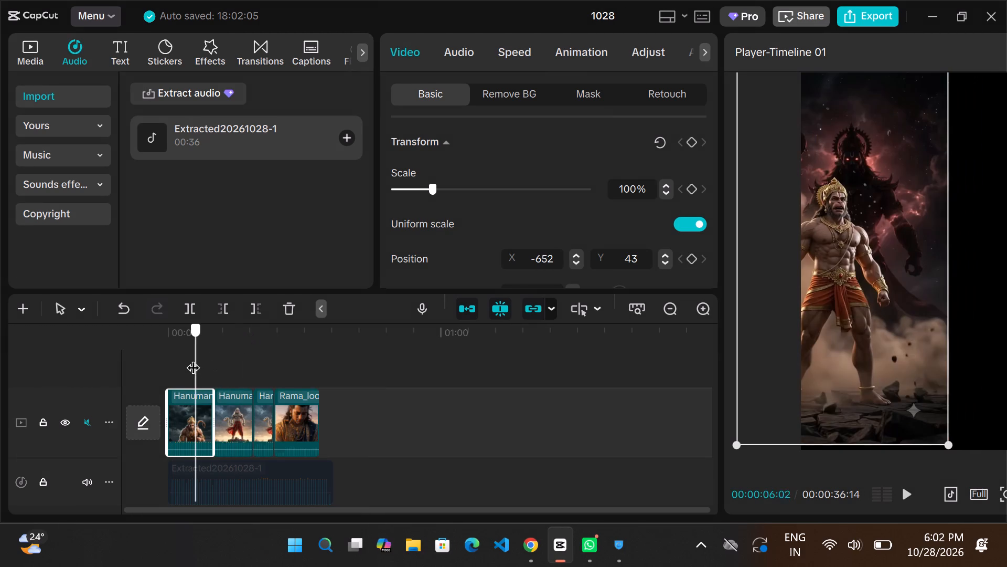
pyautogui.press('space')
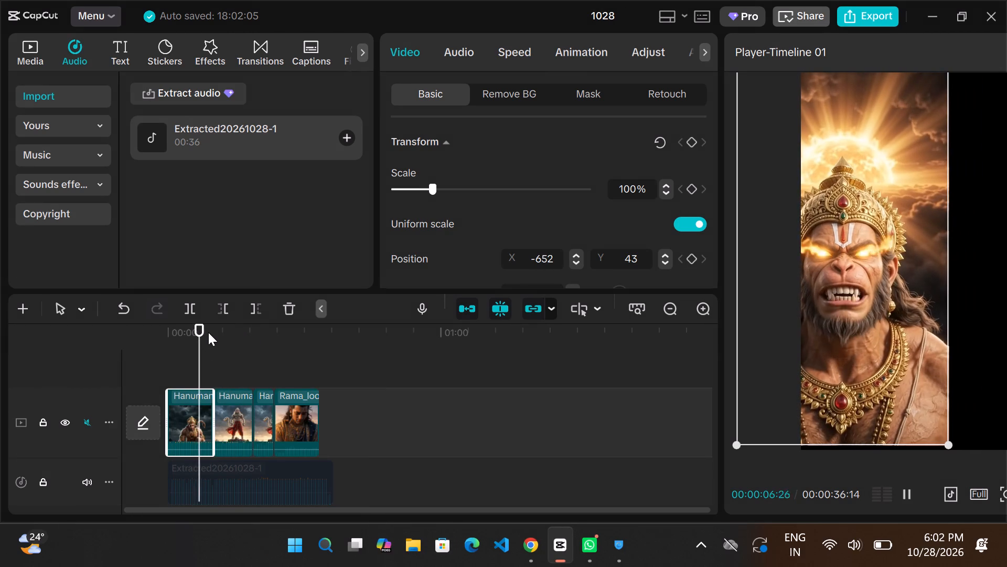
pyautogui.click(88, 481)
pyautogui.click(88, 481)
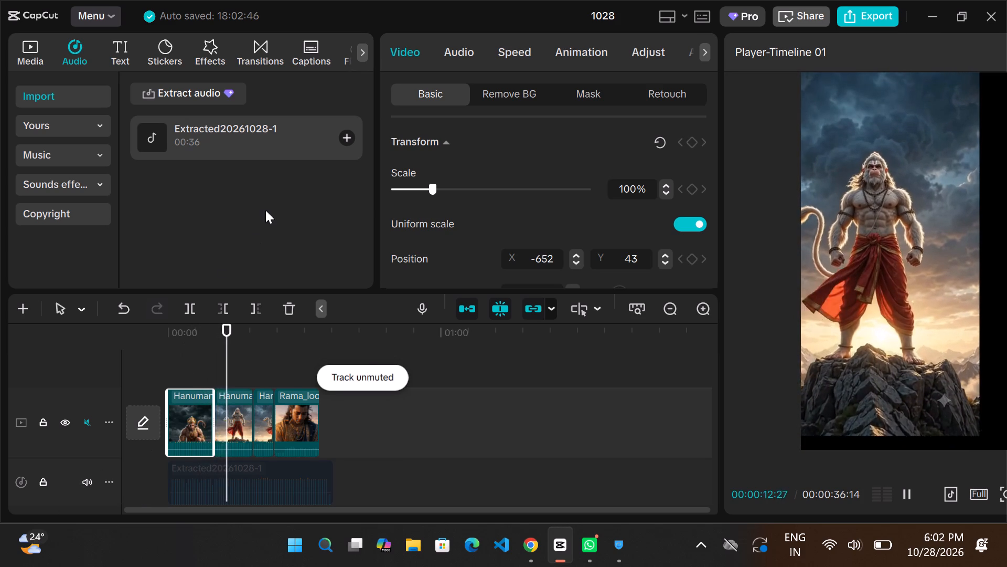
pyautogui.moveTo(233, 363); pyautogui.dragTo(210, 370)
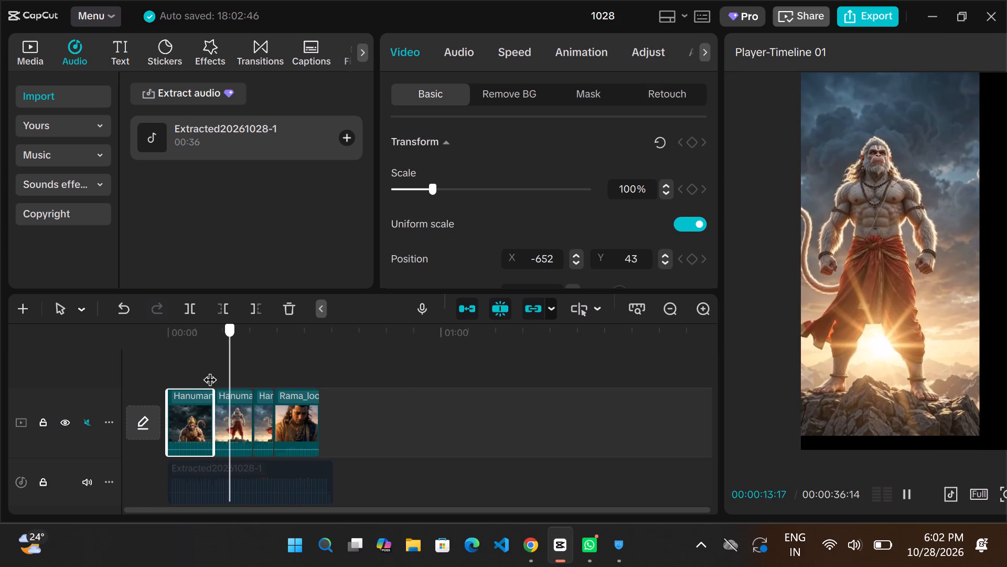
pyautogui.moveTo(210, 370); pyautogui.dragTo(164, 378)
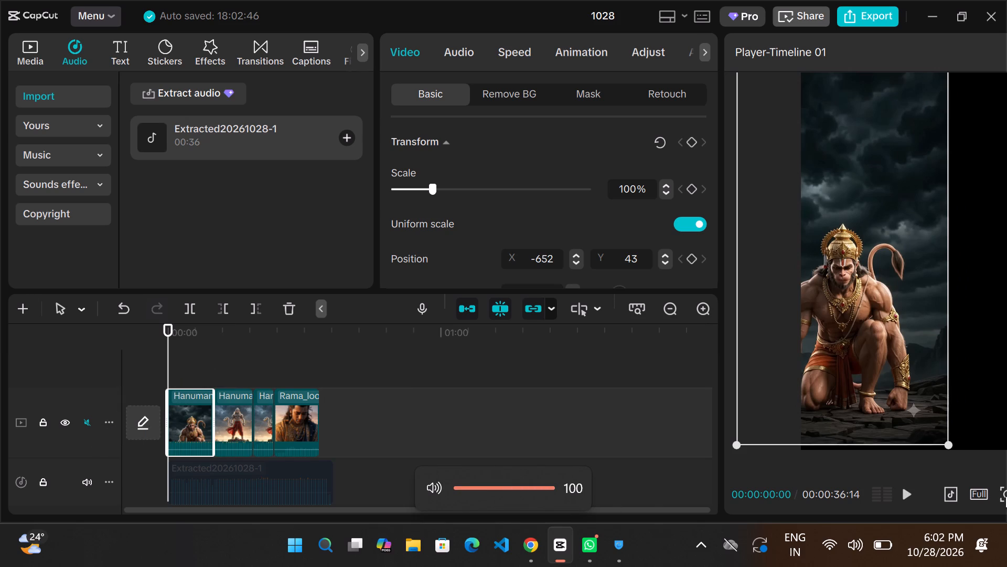
# Replay the video from the beginning of the timeline twice to check the deactivated audio clip's sound.
pyautogui.moveTo(1006, 491); pyautogui.dragTo(913, 487)
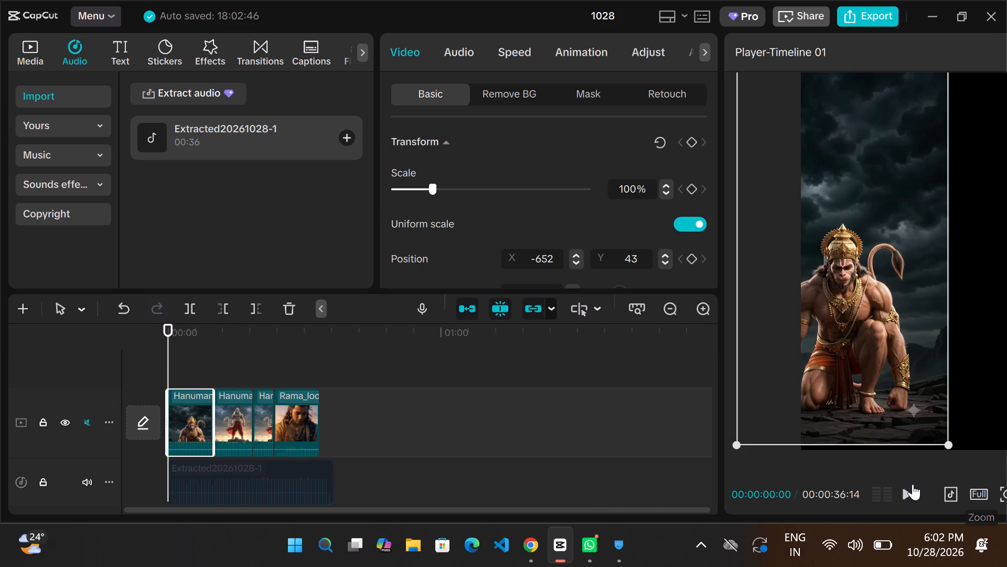
pyautogui.click(909, 492)
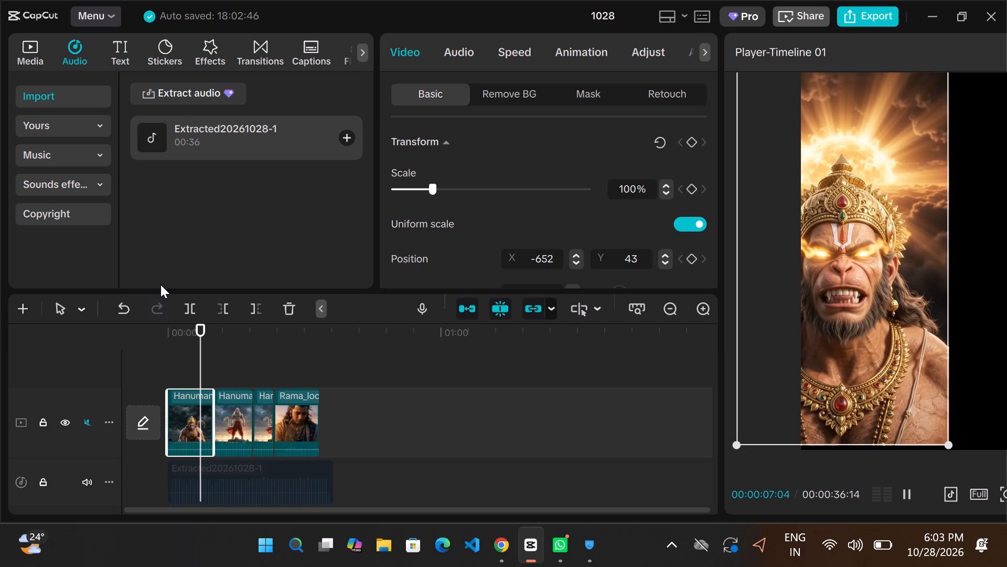
pyautogui.click(221, 491)
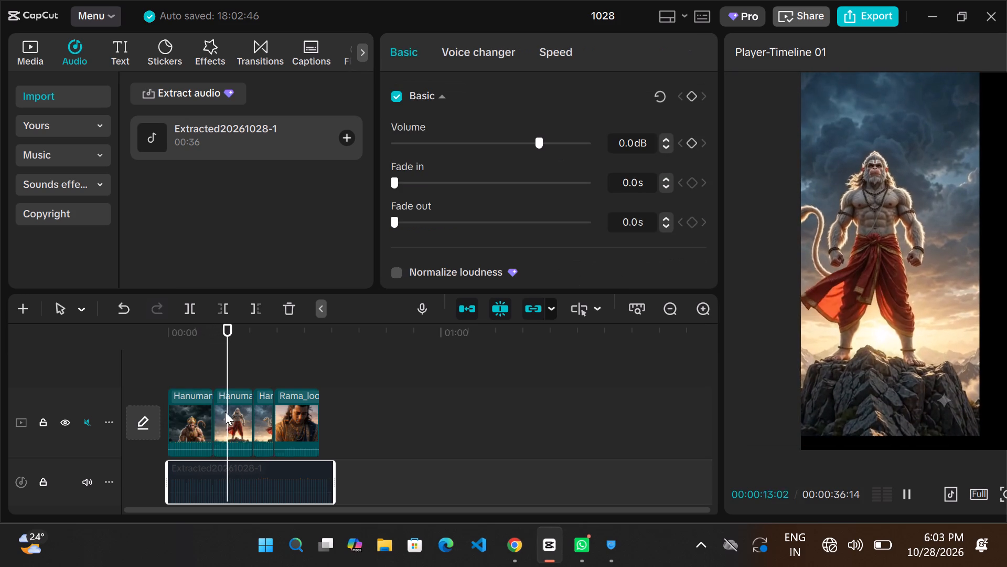
pyautogui.moveTo(233, 348); pyautogui.dragTo(115, 334)
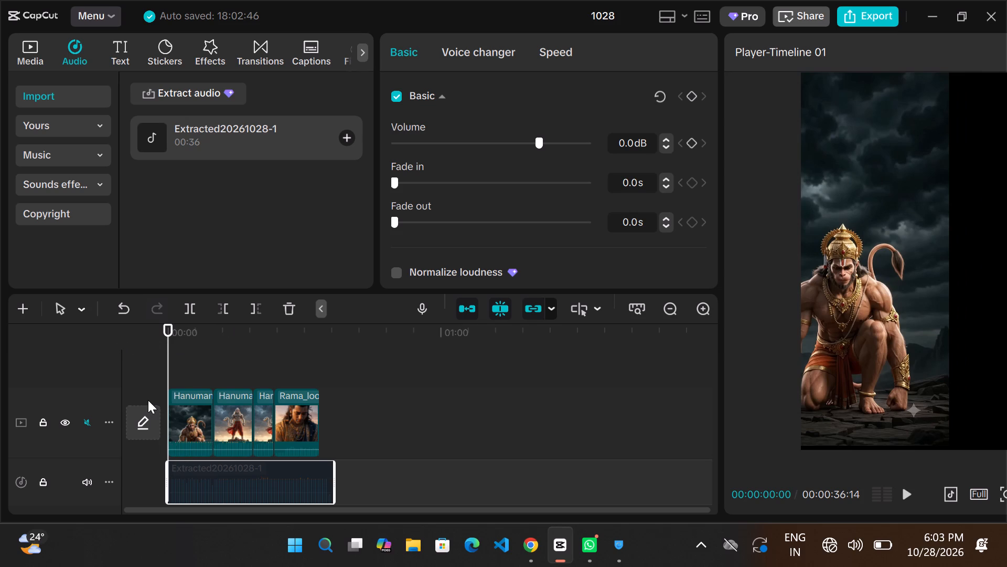
pyautogui.press('space')
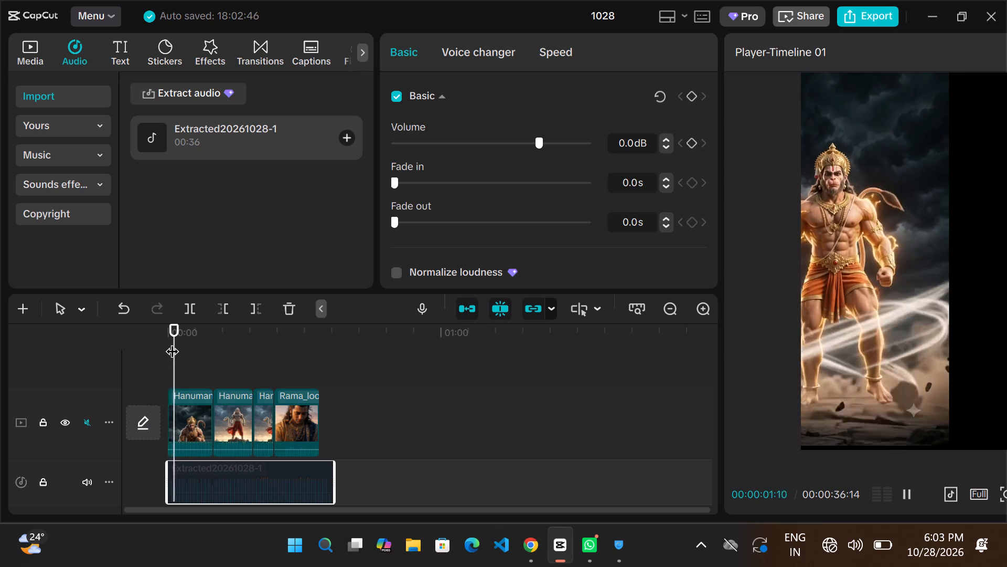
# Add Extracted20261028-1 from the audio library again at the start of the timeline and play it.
pyautogui.moveTo(174, 342); pyautogui.dragTo(137, 353)
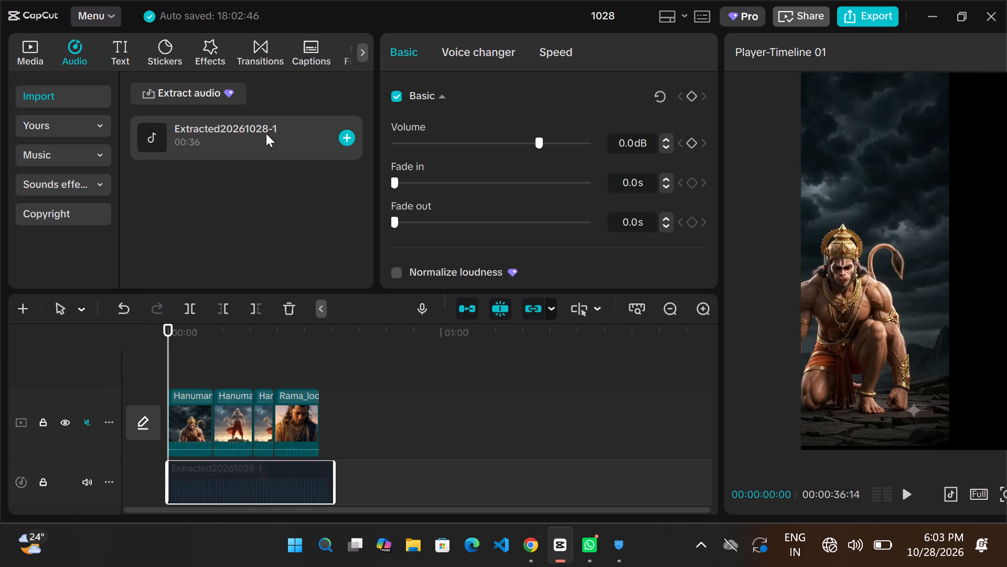
pyautogui.click(348, 134)
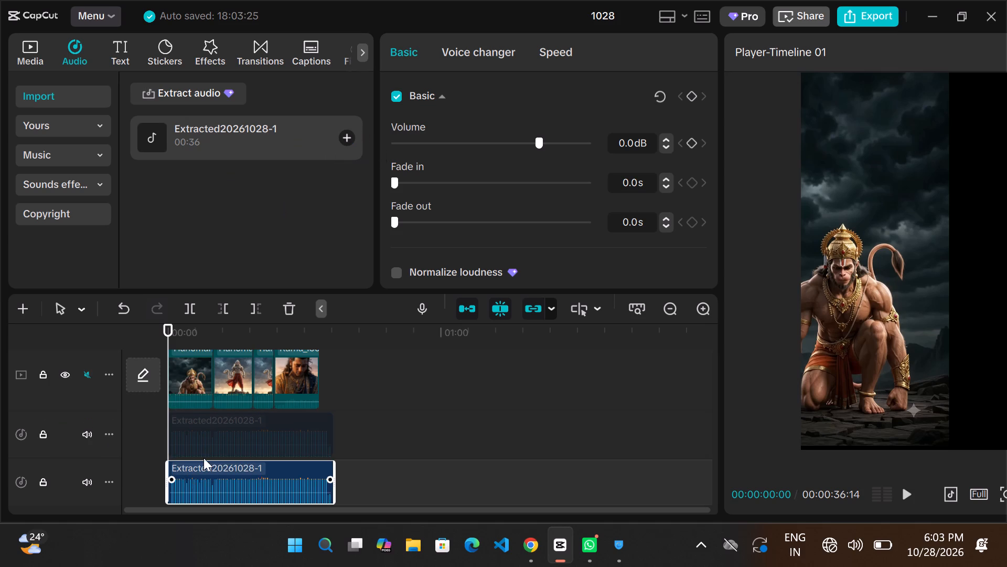
pyautogui.press('space')
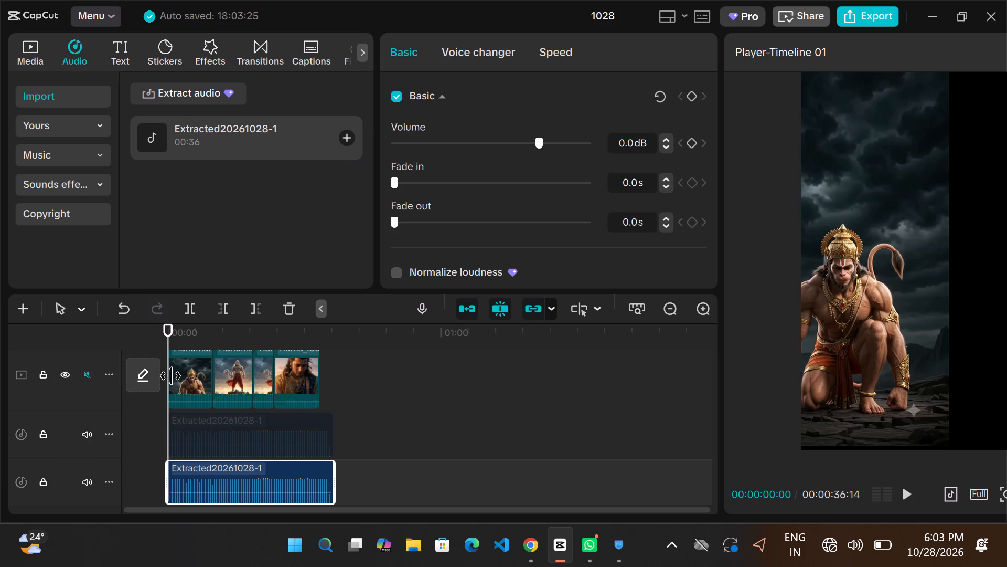
pyautogui.press('space')
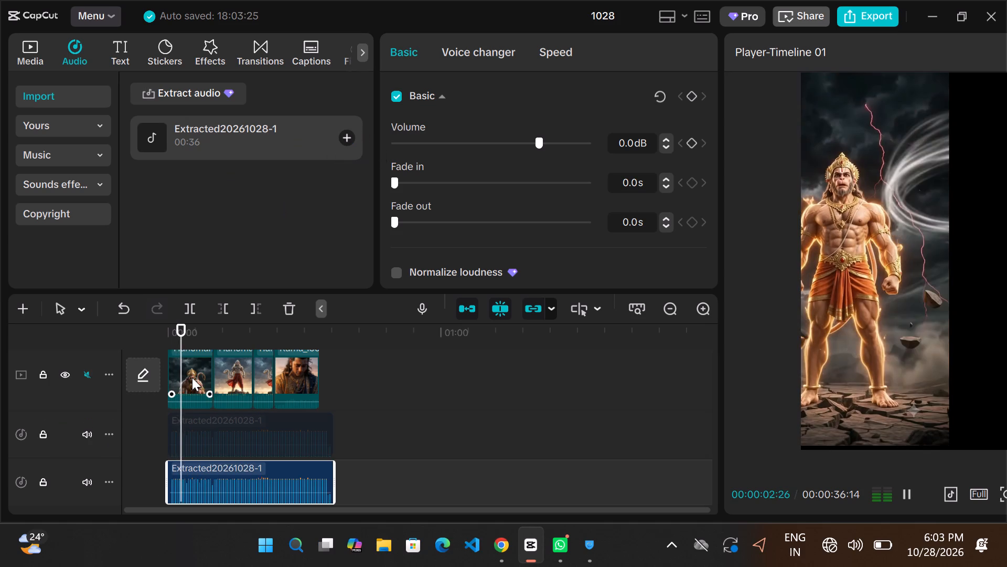
# Delete the deactivated copy of the extracted audio clip from the timeline.
pyautogui.click(210, 419)
pyautogui.rightClick(212, 423)
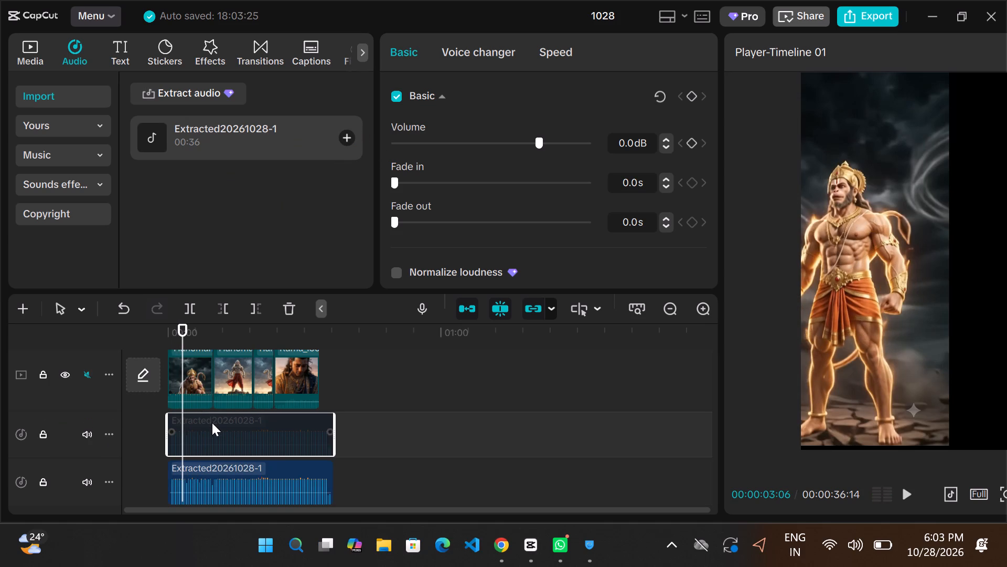
pyautogui.rightClick(212, 422)
pyautogui.moveTo(212, 419); pyautogui.dragTo(207, 418, button='right')
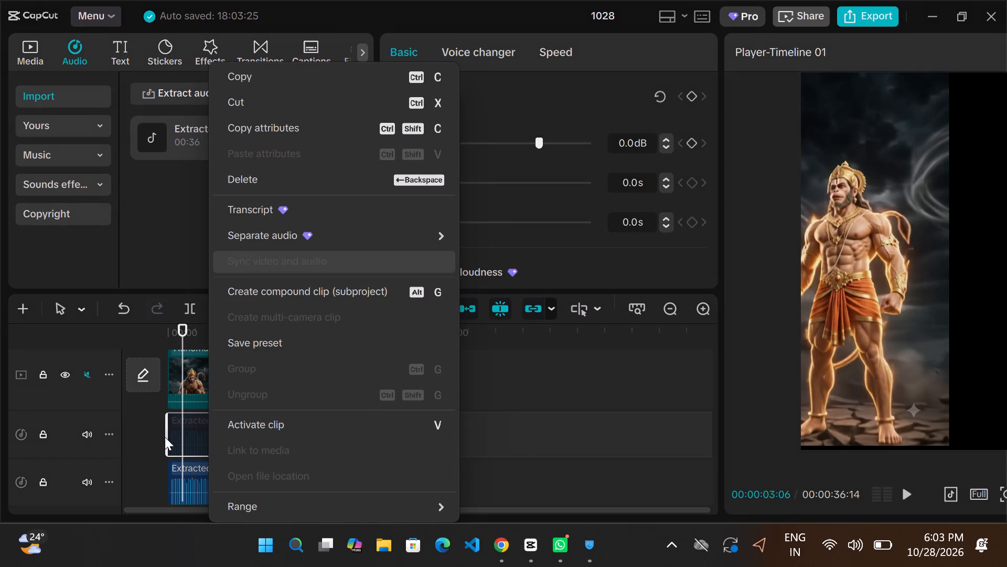
pyautogui.click(188, 440)
pyautogui.rightClick(188, 440)
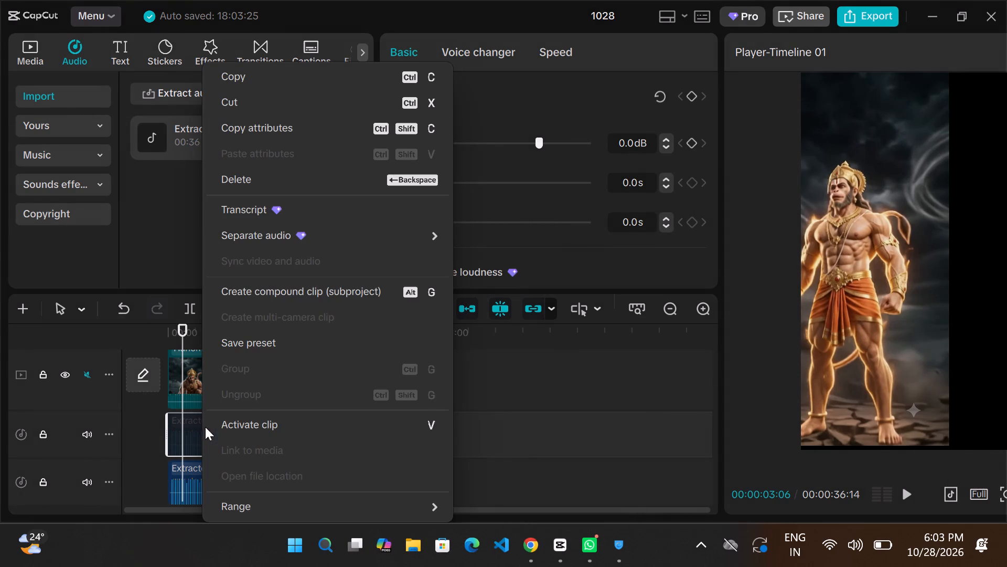
pyautogui.scroll(-1, 316, 118)
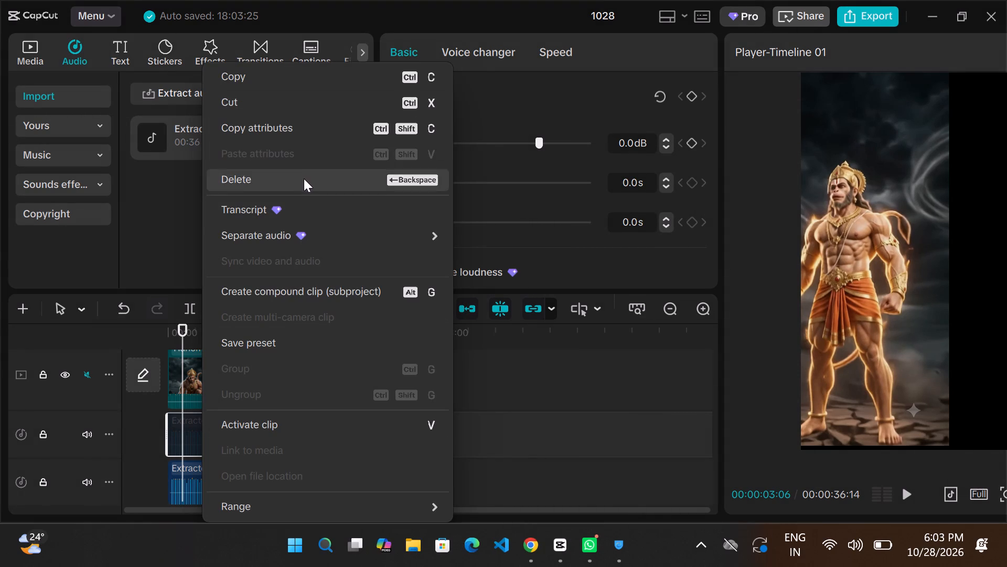
pyautogui.click(304, 178)
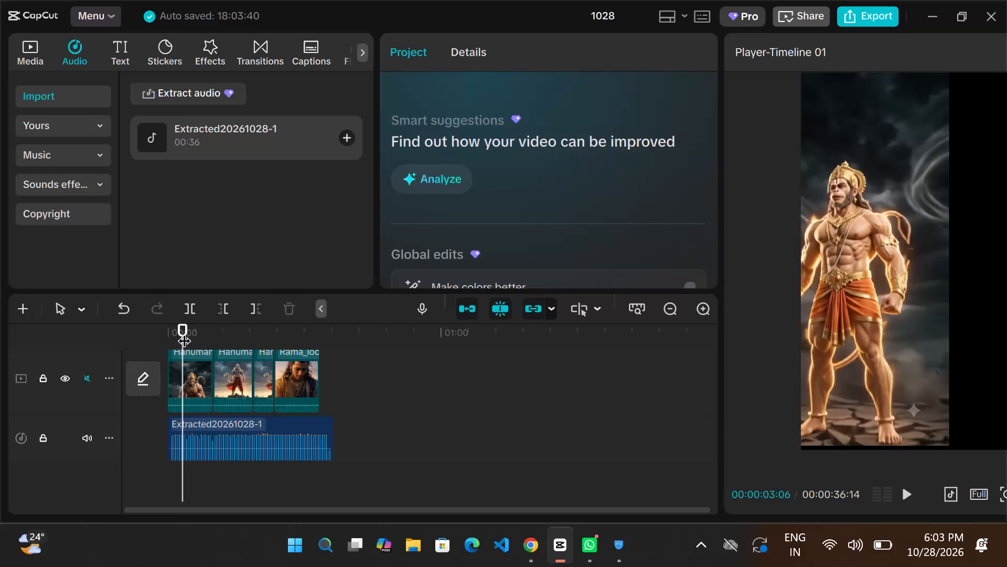
# Resize the first Hanuman clip to 71% scale and reposition it in the frame at X 143, Y 440.
pyautogui.moveTo(185, 331); pyautogui.dragTo(144, 329)
pyautogui.click(851, 261)
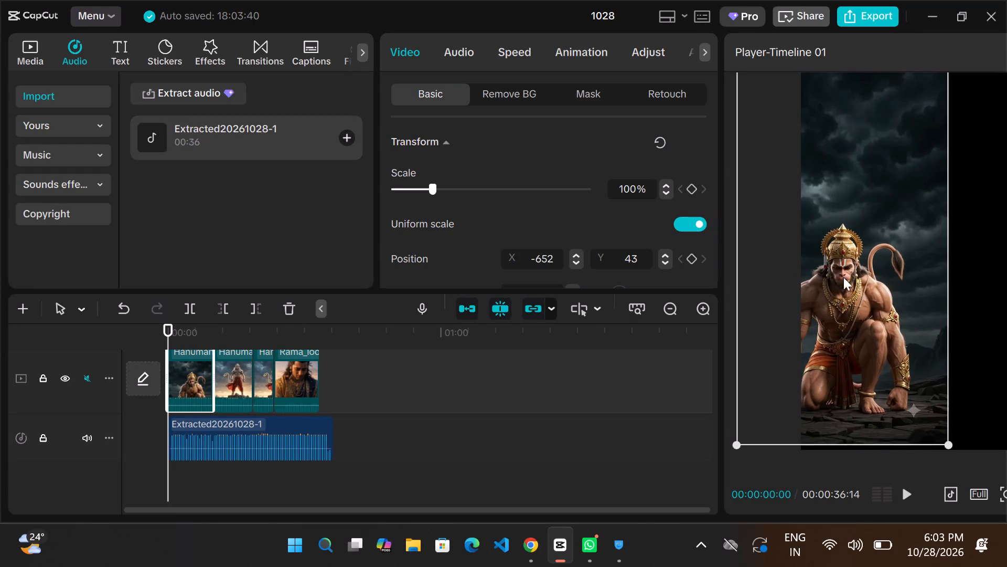
pyautogui.moveTo(941, 440); pyautogui.dragTo(890, 320)
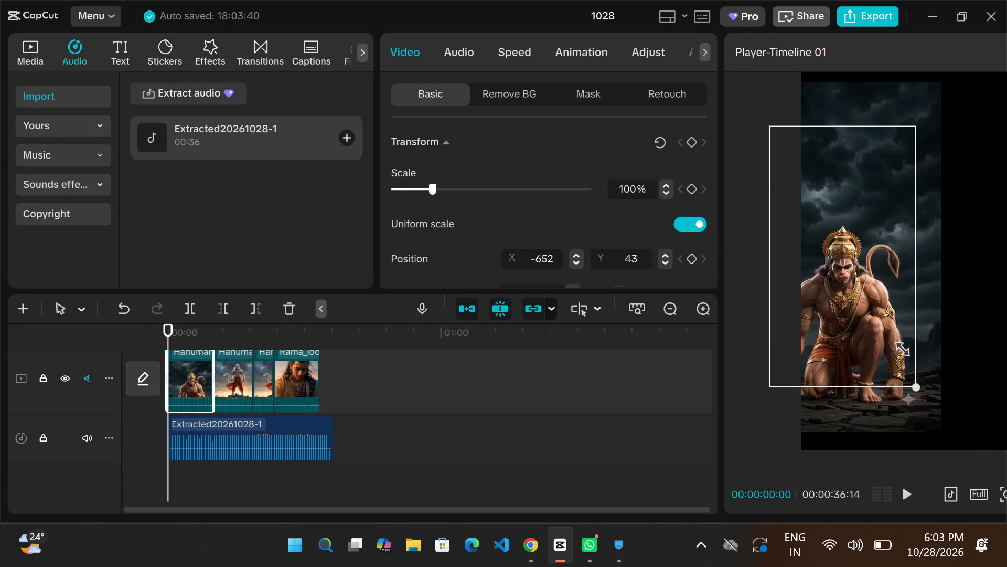
pyautogui.moveTo(890, 320); pyautogui.dragTo(868, 264)
pyautogui.moveTo(843, 289); pyautogui.dragTo(845, 312)
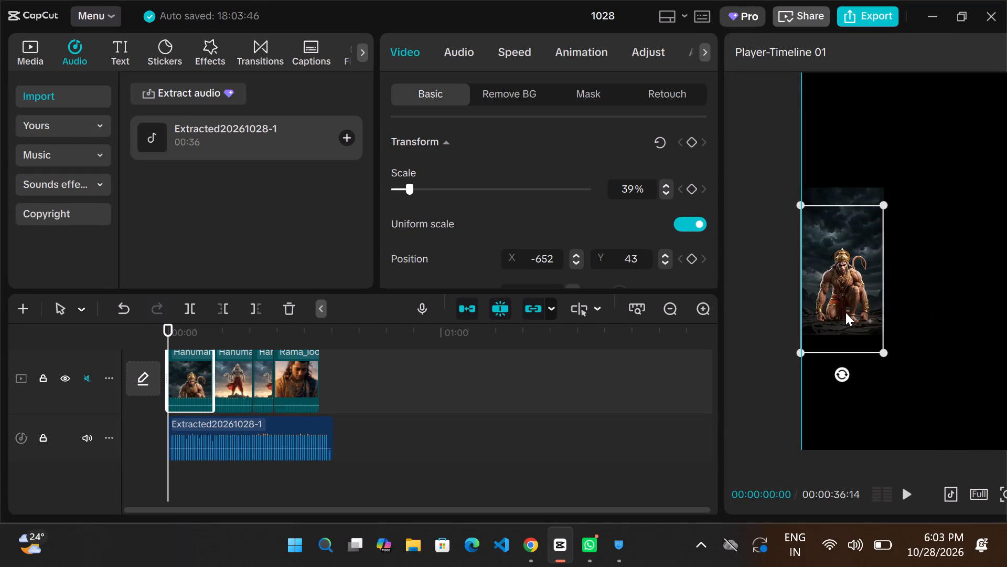
pyautogui.moveTo(845, 312); pyautogui.dragTo(884, 257)
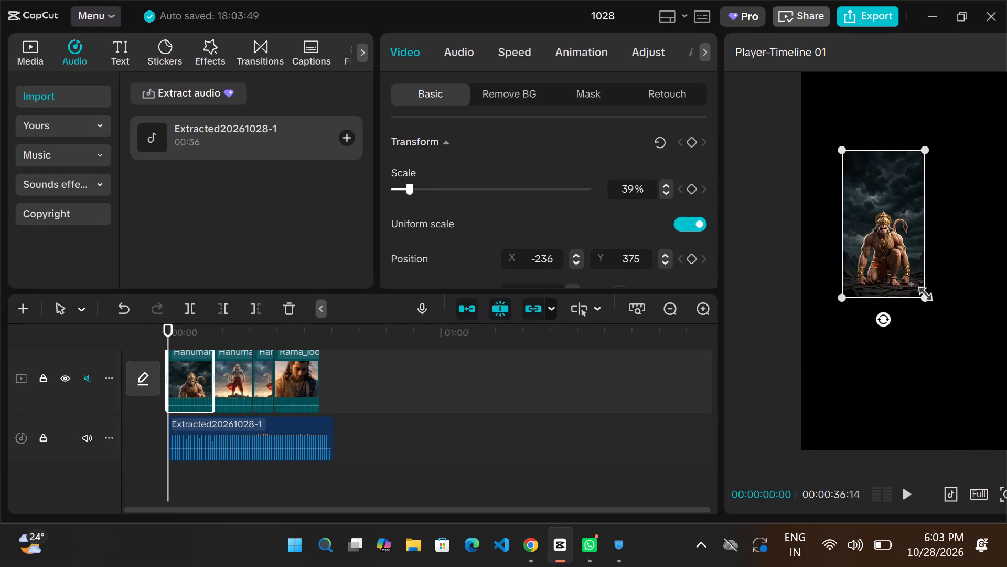
pyautogui.moveTo(920, 295); pyautogui.dragTo(940, 318)
pyautogui.moveTo(917, 267); pyautogui.dragTo(949, 262)
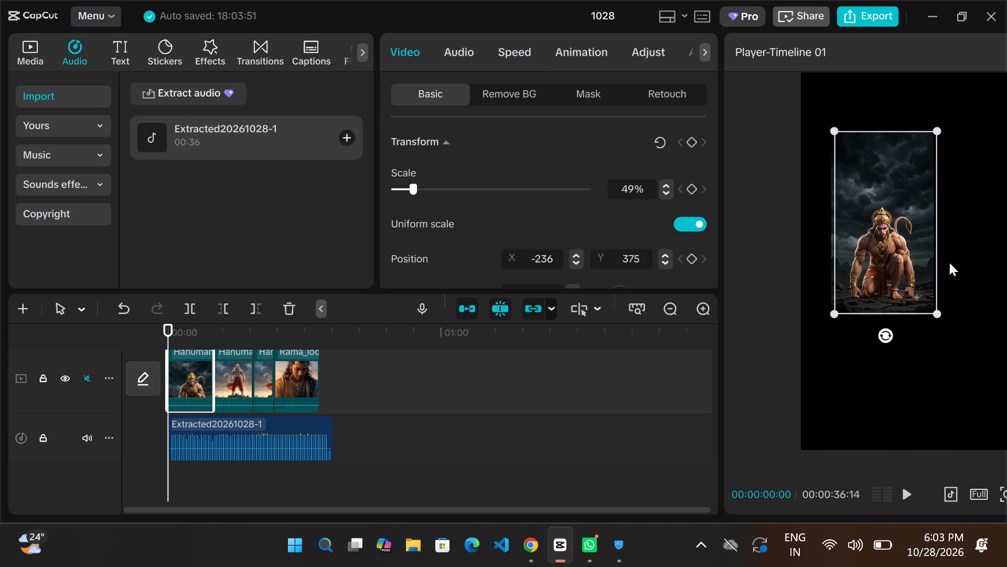
pyautogui.moveTo(949, 262); pyautogui.dragTo(955, 261)
pyautogui.moveTo(970, 306); pyautogui.dragTo(969, 331)
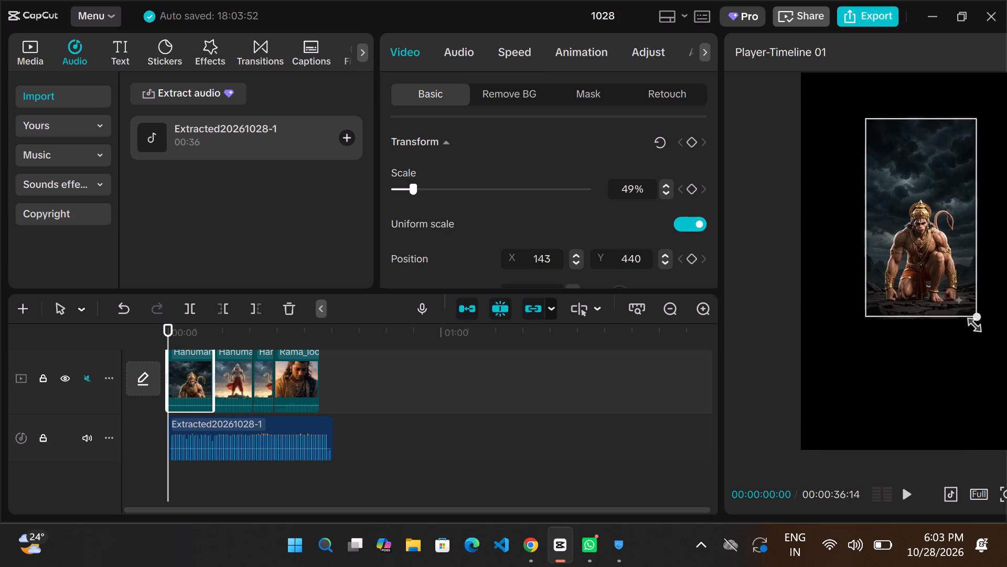
pyautogui.moveTo(969, 331); pyautogui.dragTo(977, 386)
pyautogui.click(934, 264)
pyautogui.click(953, 304)
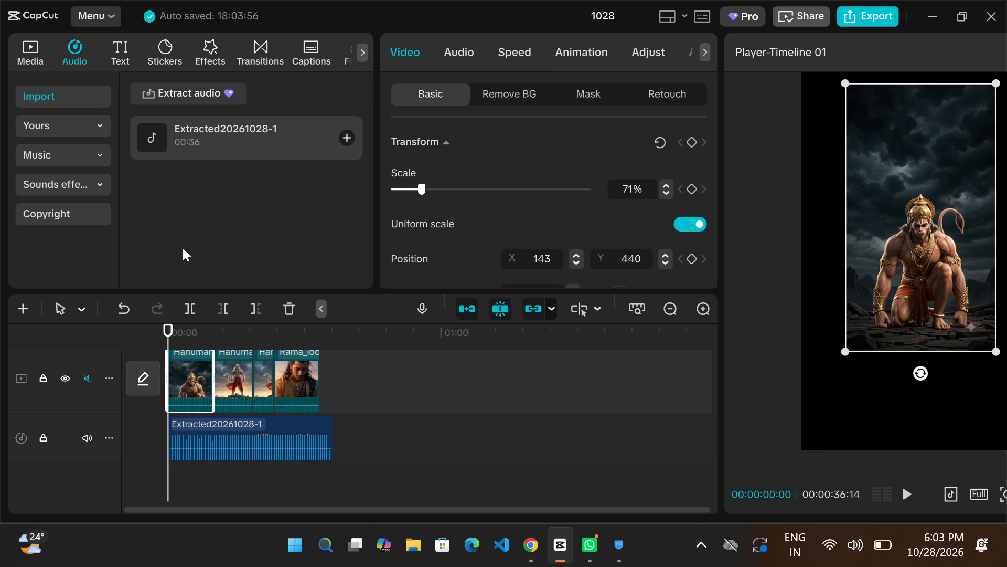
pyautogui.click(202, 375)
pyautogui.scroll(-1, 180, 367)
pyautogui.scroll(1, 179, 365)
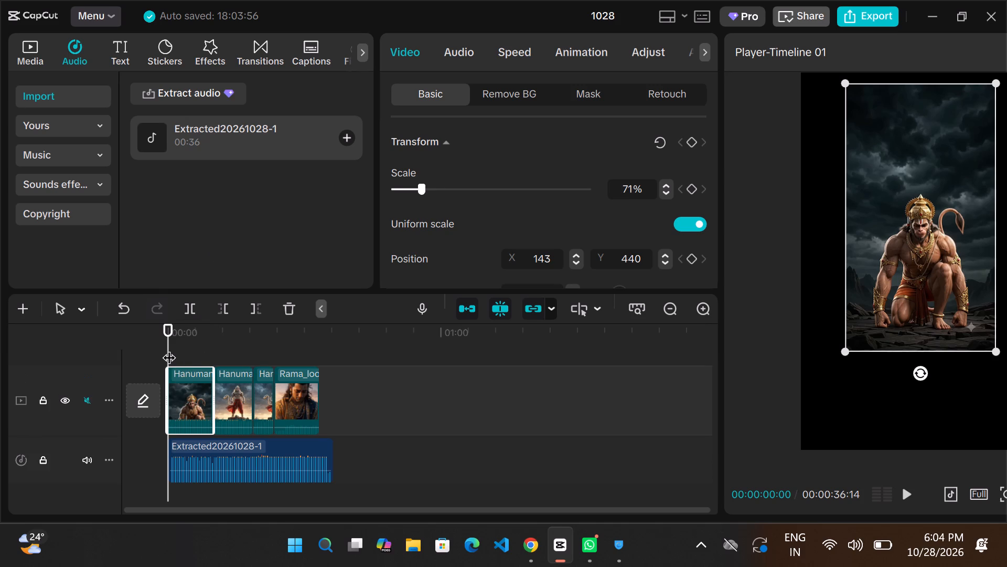
# Play the opening Hanuman clip from the start of the timeline to check its new framing.
pyautogui.press('space')
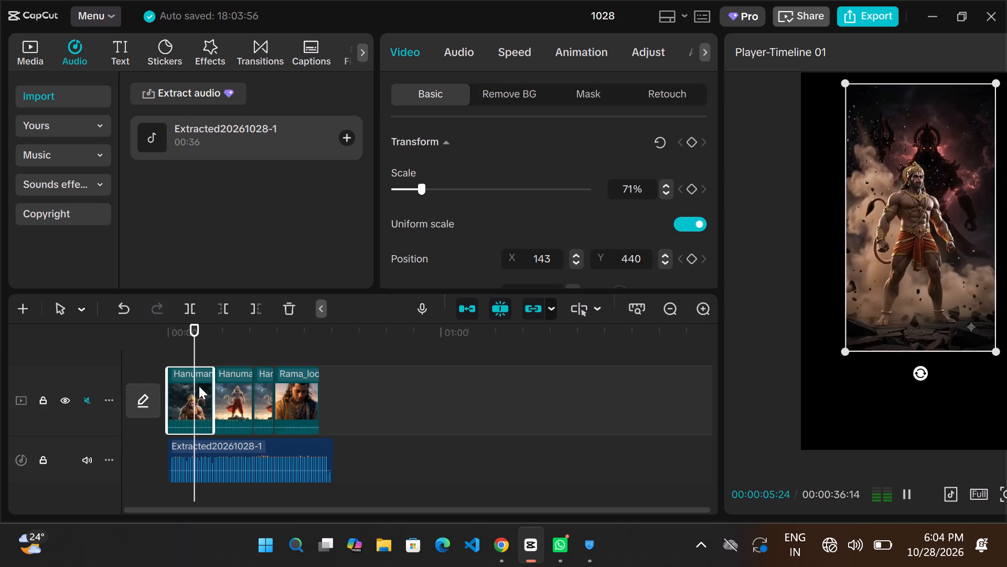
pyautogui.press('space')
# Move the Rama clip from the end of the video track to the start, ahead of the Hanuman clips.
pyautogui.click(296, 396)
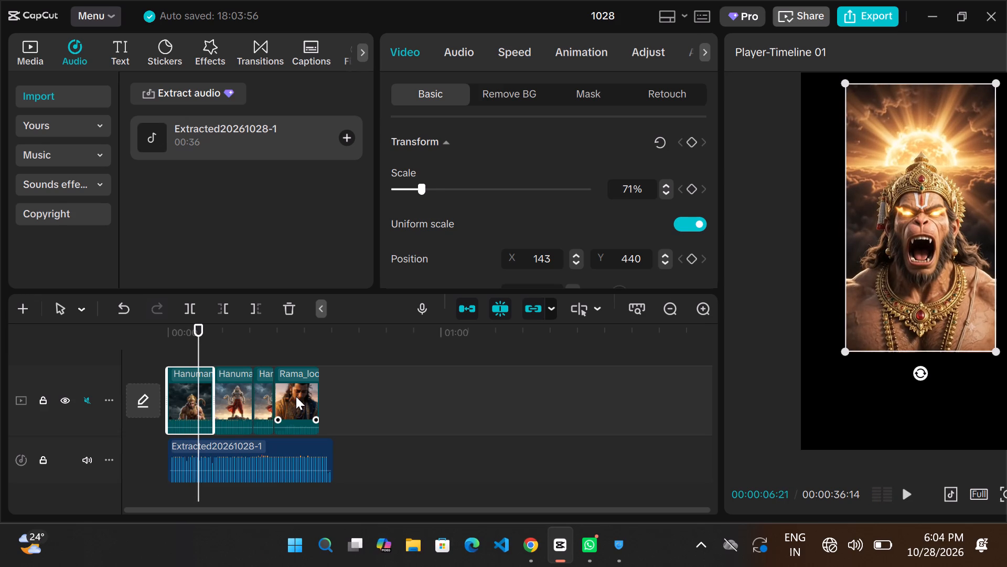
pyautogui.moveTo(296, 396); pyautogui.dragTo(183, 383)
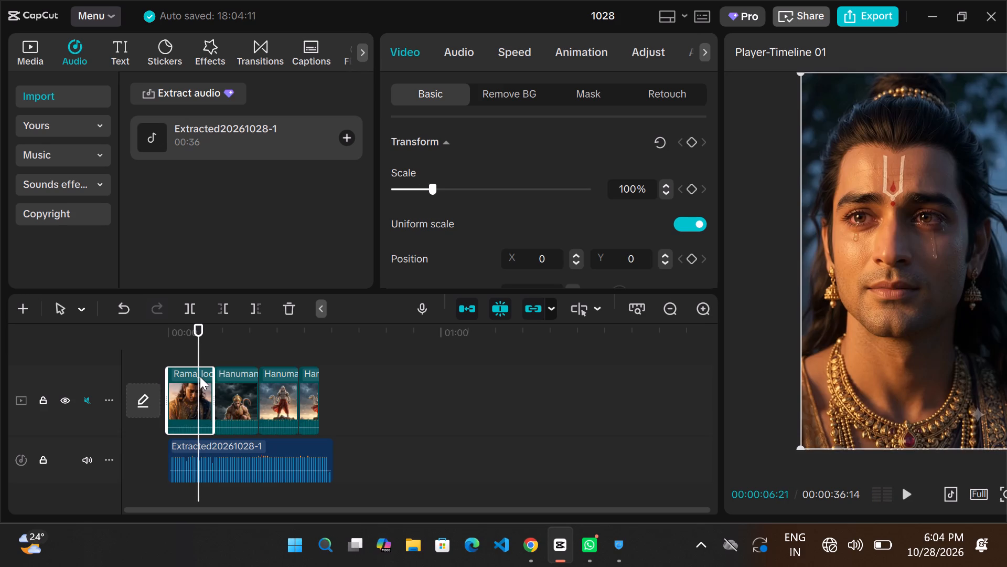
# Move the Hanuman clip standing on the rock peak to second place, directly after the Rama clip.
pyautogui.moveTo(197, 340); pyautogui.dragTo(166, 336)
pyautogui.click(281, 396)
pyautogui.moveTo(277, 390); pyautogui.dragTo(276, 390)
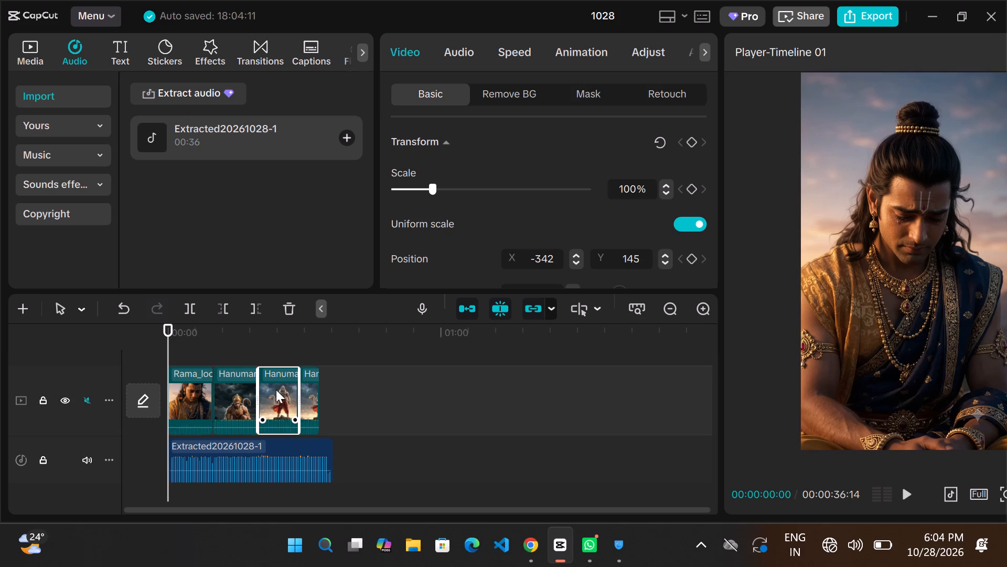
pyautogui.moveTo(276, 390); pyautogui.dragTo(221, 392)
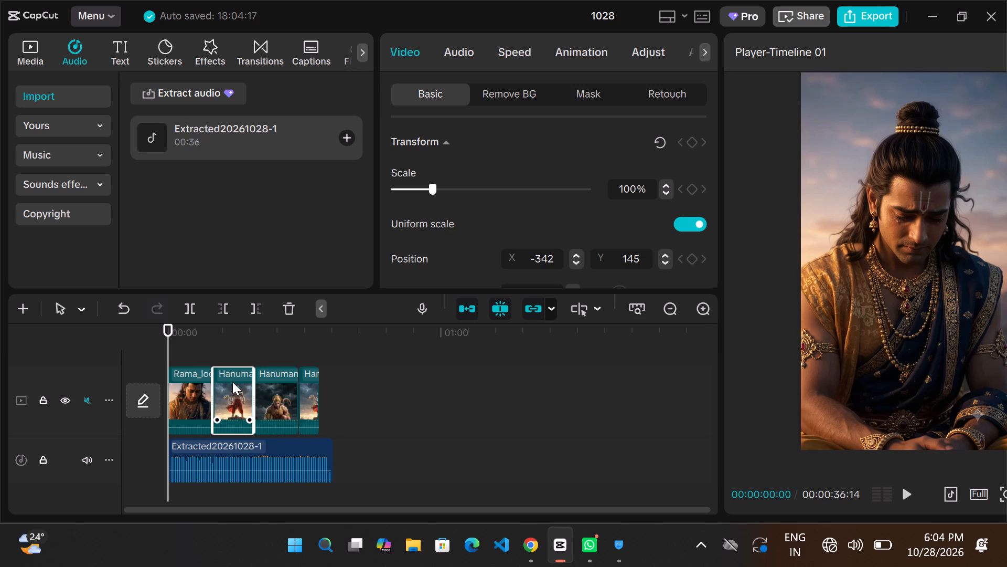
# Find the point of the standing Hanuman clip where the camera is closer and split the clip at 00:00:15:09.
pyautogui.click(232, 382)
pyautogui.click(219, 405)
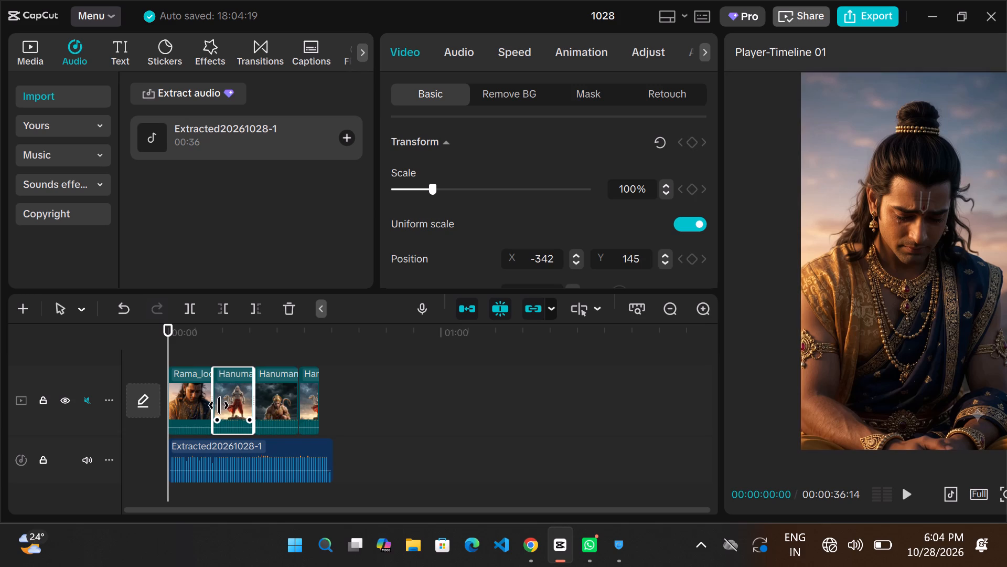
pyautogui.click(220, 397)
pyautogui.click(222, 395)
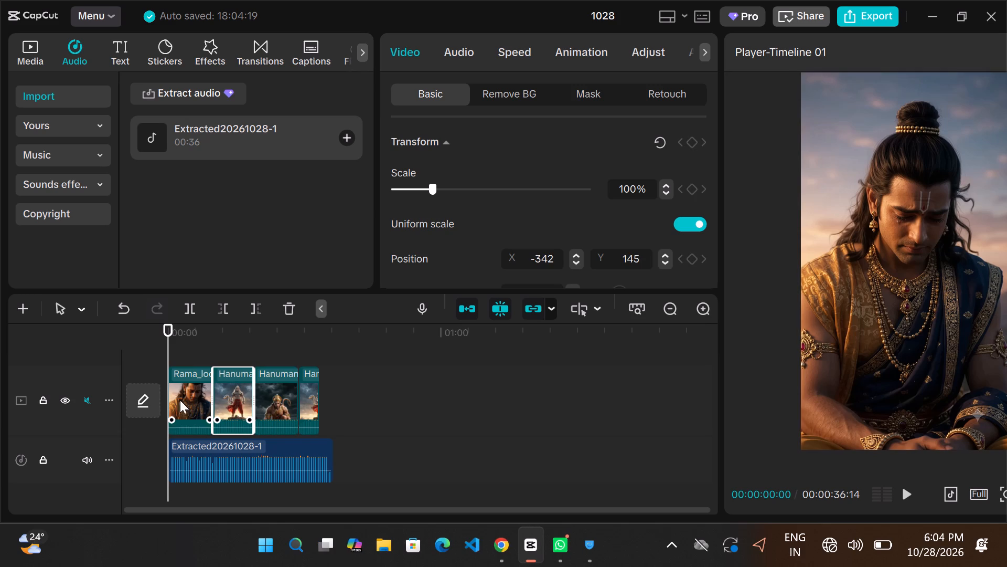
pyautogui.moveTo(168, 396); pyautogui.dragTo(218, 395)
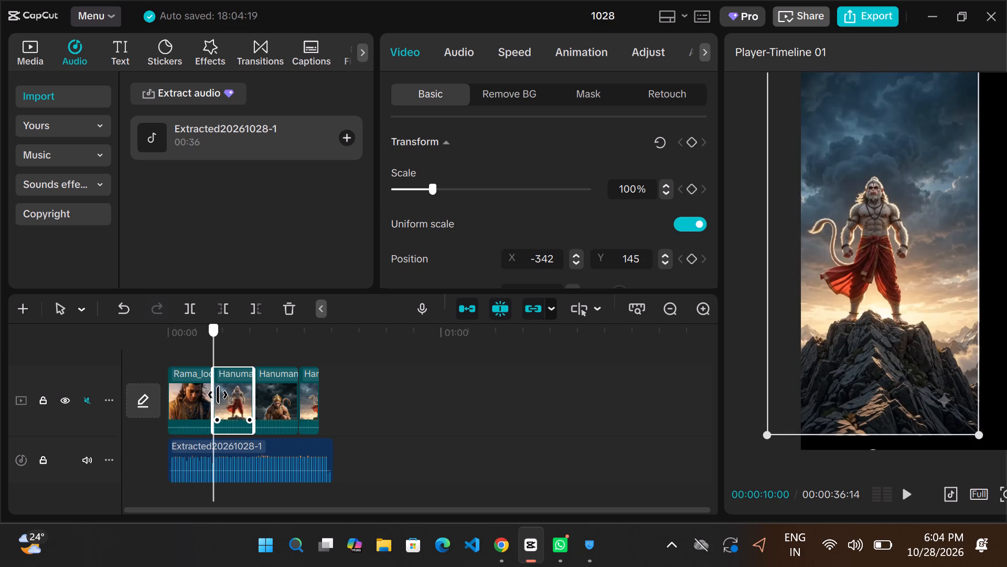
pyautogui.moveTo(218, 395); pyautogui.dragTo(241, 407)
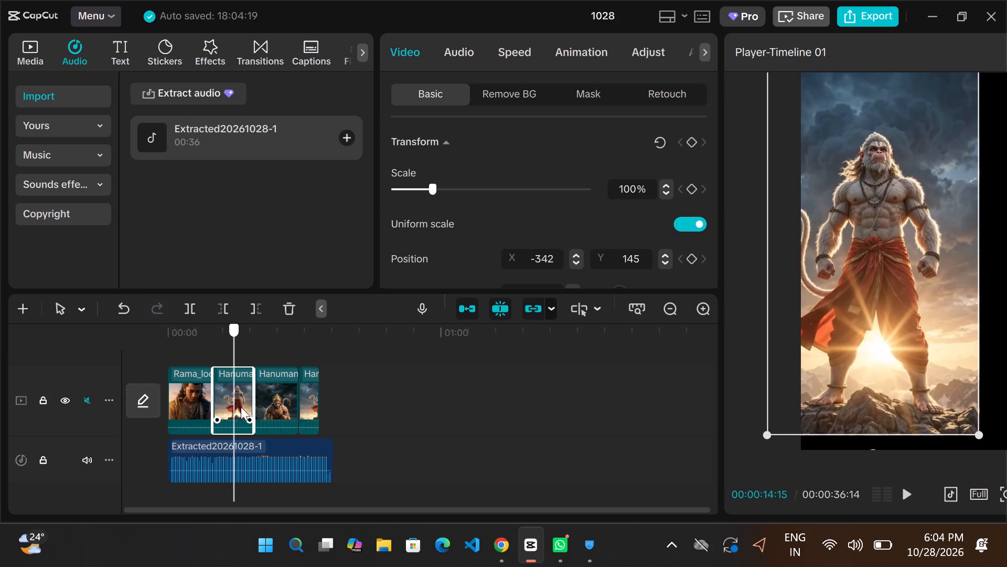
pyautogui.moveTo(241, 407); pyautogui.dragTo(238, 416)
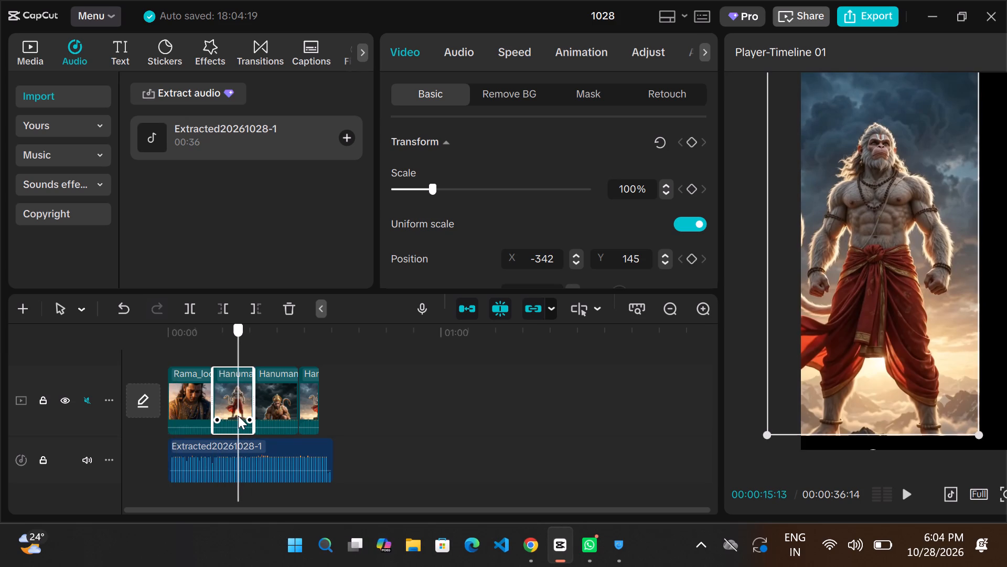
pyautogui.moveTo(238, 416); pyautogui.dragTo(218, 422)
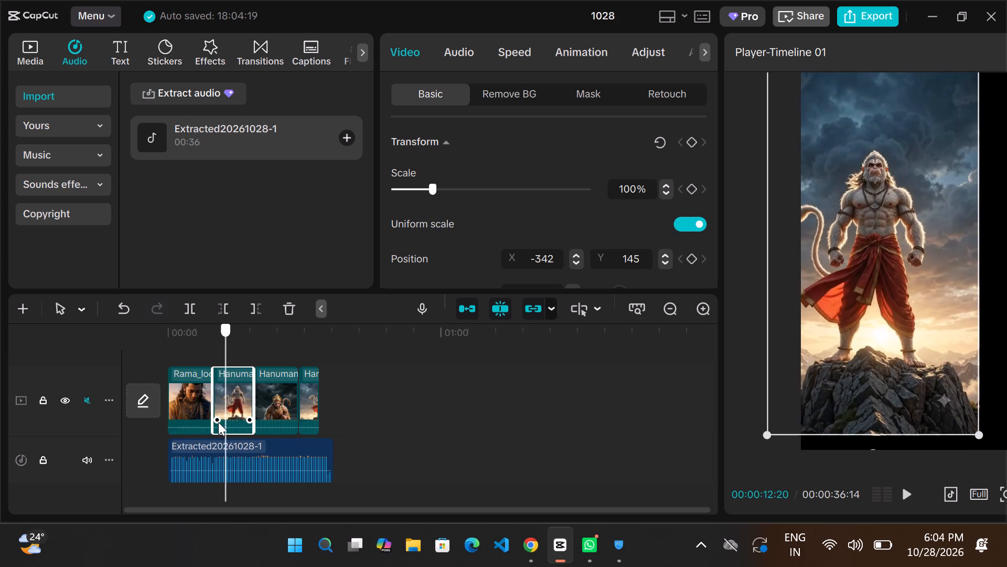
pyautogui.moveTo(218, 422); pyautogui.dragTo(227, 423)
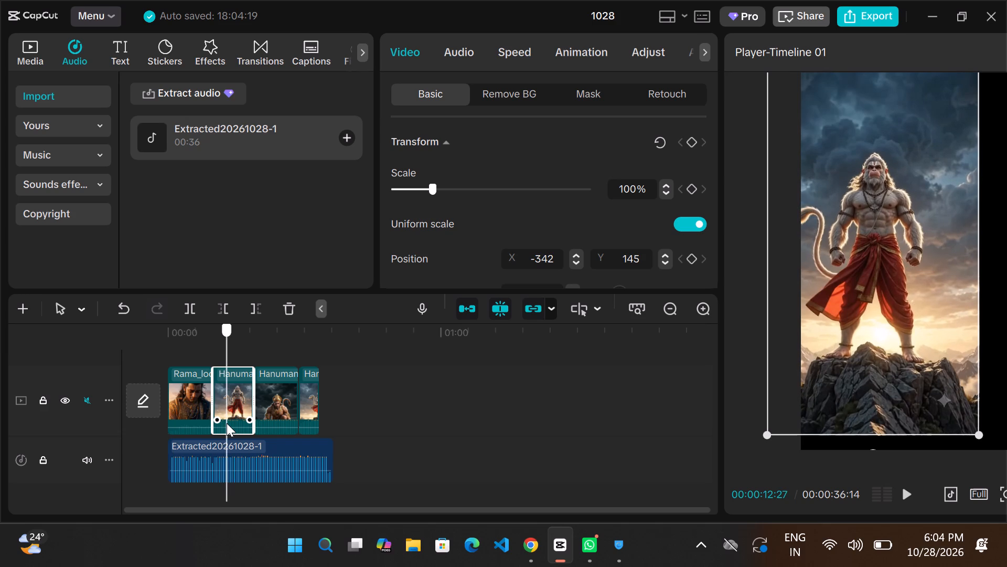
pyautogui.moveTo(227, 423); pyautogui.dragTo(244, 415)
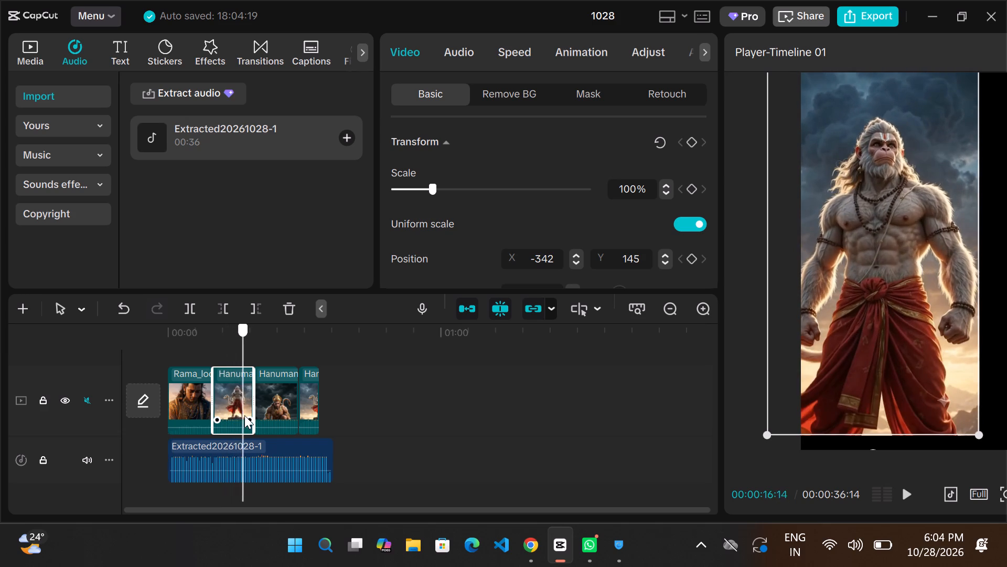
pyautogui.moveTo(244, 415); pyautogui.dragTo(242, 415)
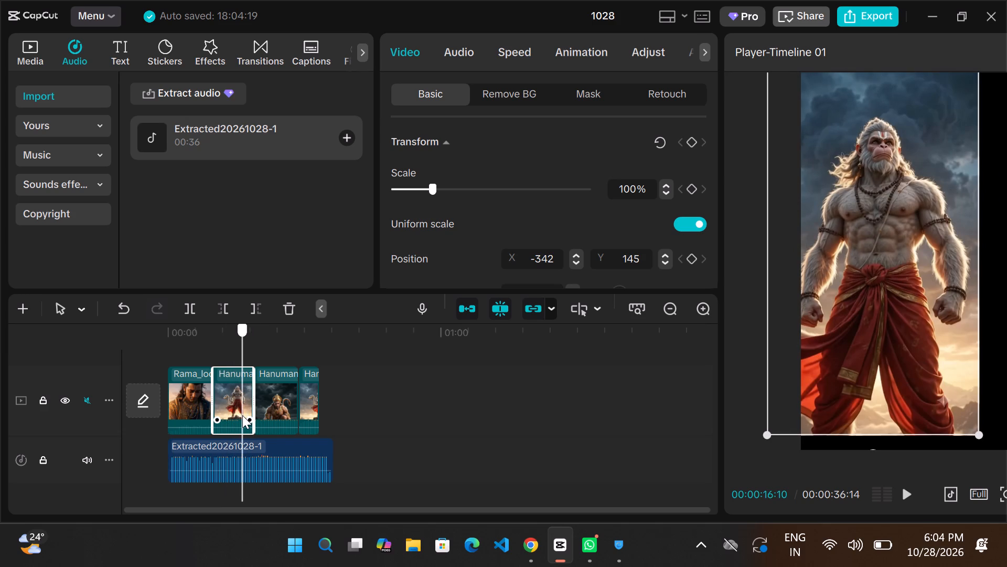
pyautogui.moveTo(242, 415); pyautogui.dragTo(238, 418)
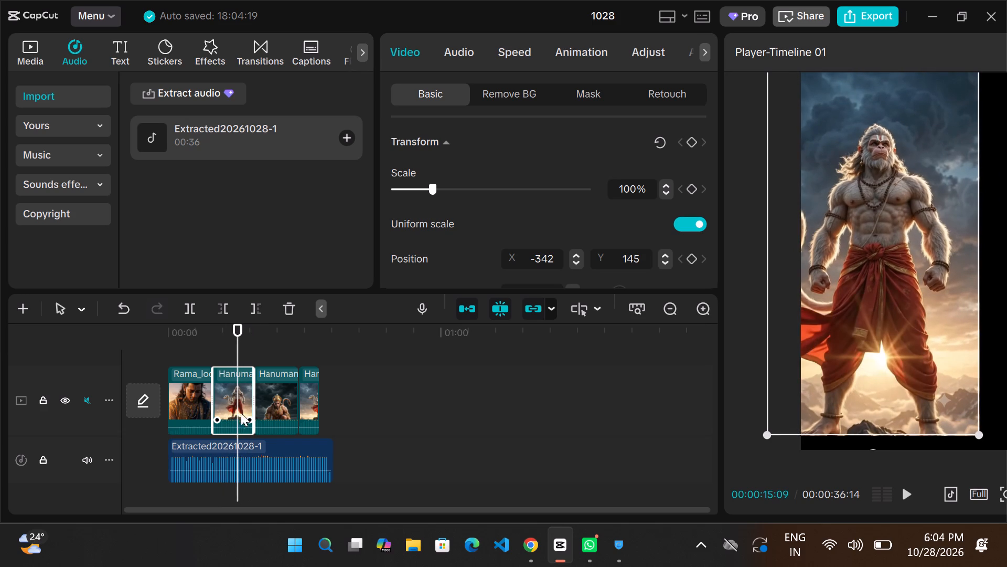
pyautogui.click(193, 303)
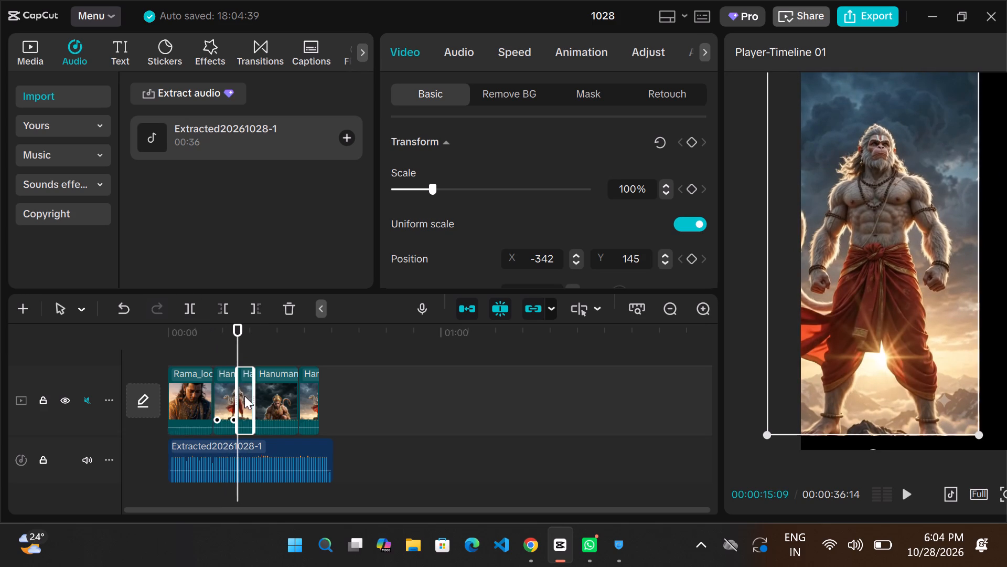
# Move the second part of the split Hanuman clip ahead of its first part, directly after the Rama clip.
pyautogui.moveTo(245, 396); pyautogui.dragTo(204, 391)
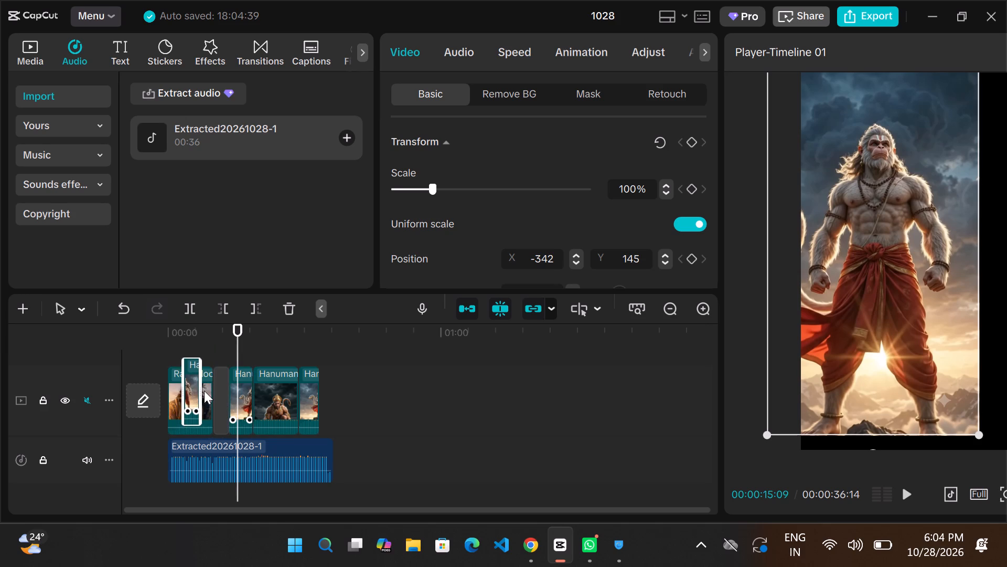
pyautogui.moveTo(204, 391); pyautogui.dragTo(218, 391)
# Play the opening from the start and split the Rama clip at 00:00:01:28.
pyautogui.click(200, 393)
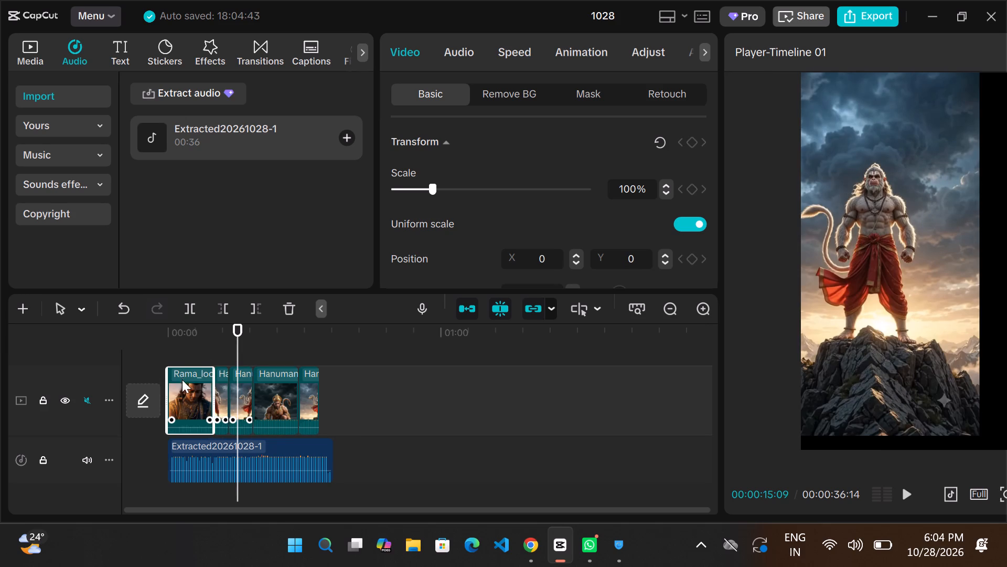
pyautogui.moveTo(240, 349); pyautogui.dragTo(215, 354)
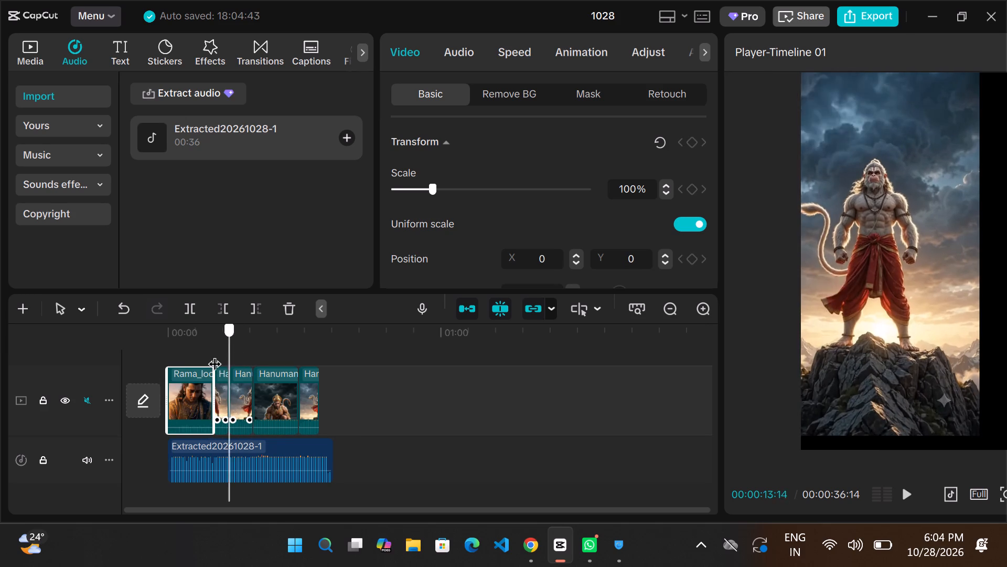
pyautogui.moveTo(215, 354); pyautogui.dragTo(167, 355)
pyautogui.press('space')
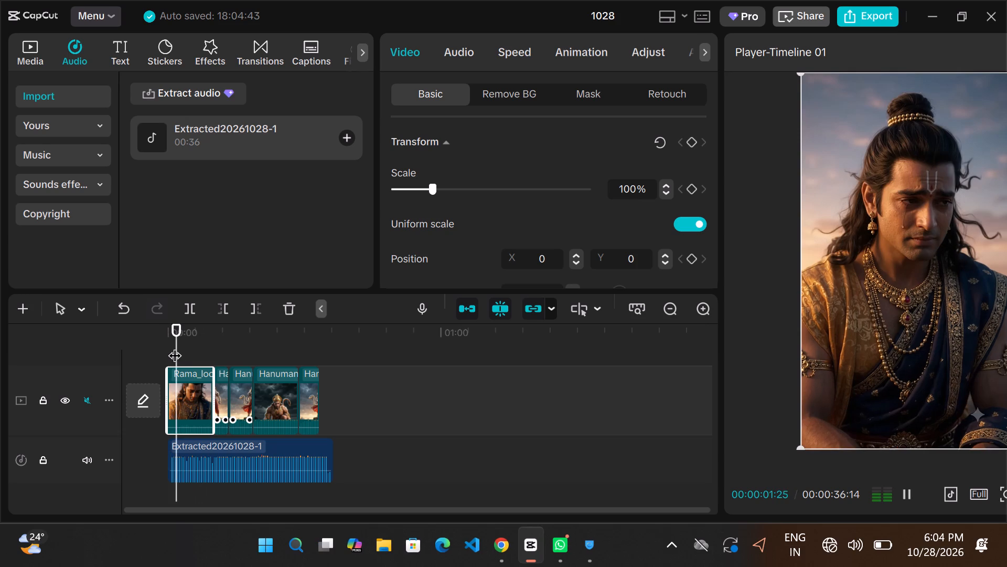
pyautogui.moveTo(181, 343); pyautogui.dragTo(161, 342)
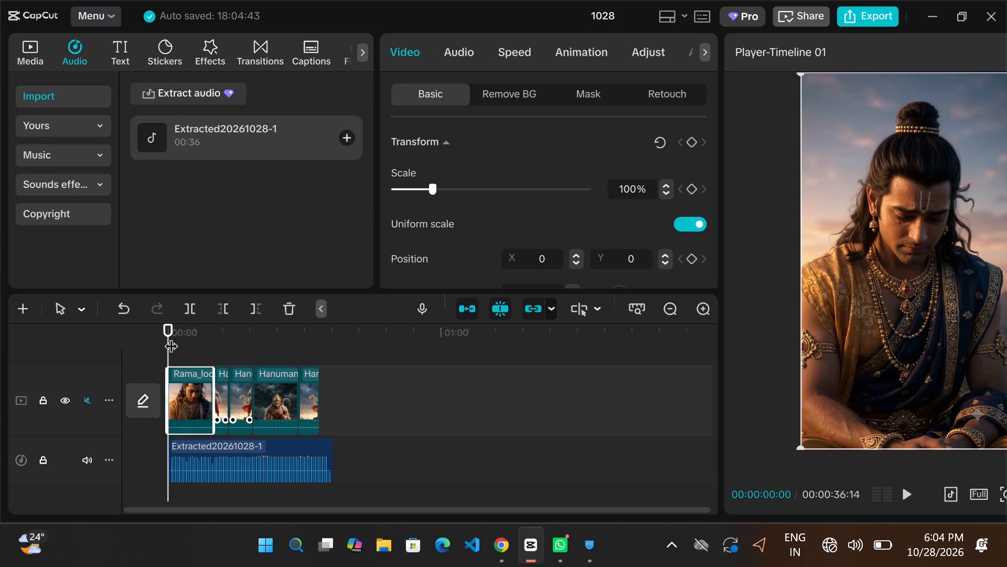
pyautogui.moveTo(166, 336); pyautogui.dragTo(163, 339)
pyautogui.moveTo(163, 339); pyautogui.dragTo(177, 342)
pyautogui.click(189, 304)
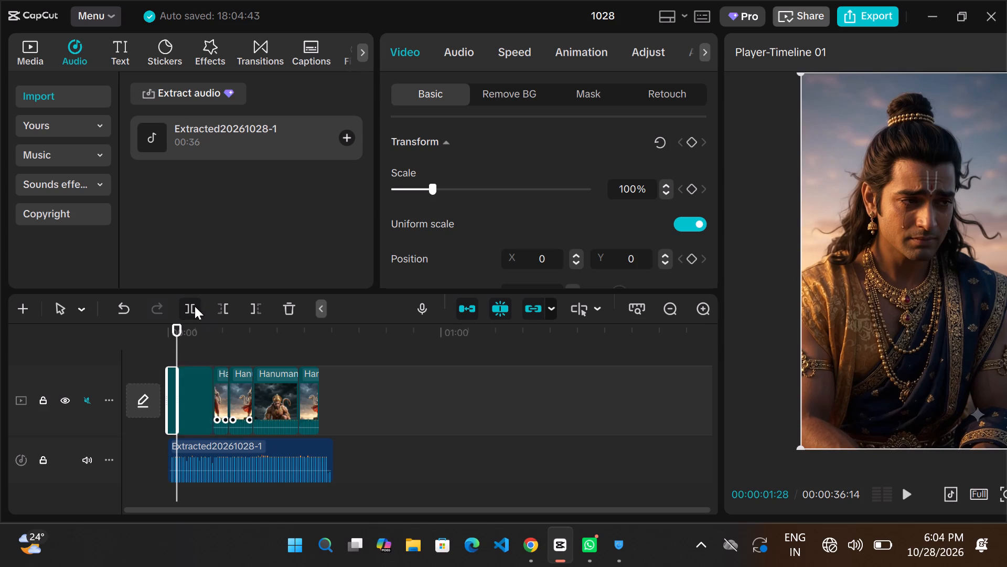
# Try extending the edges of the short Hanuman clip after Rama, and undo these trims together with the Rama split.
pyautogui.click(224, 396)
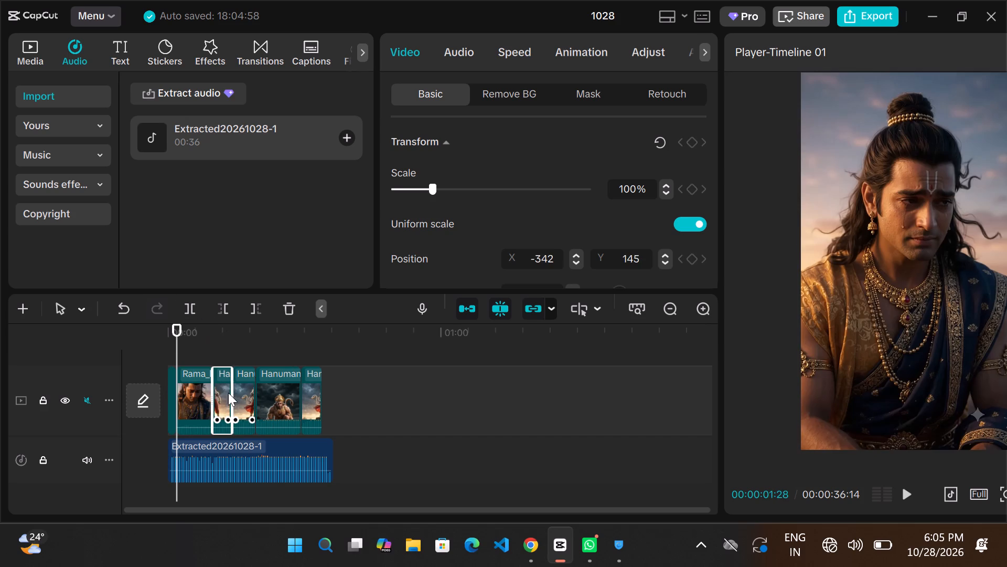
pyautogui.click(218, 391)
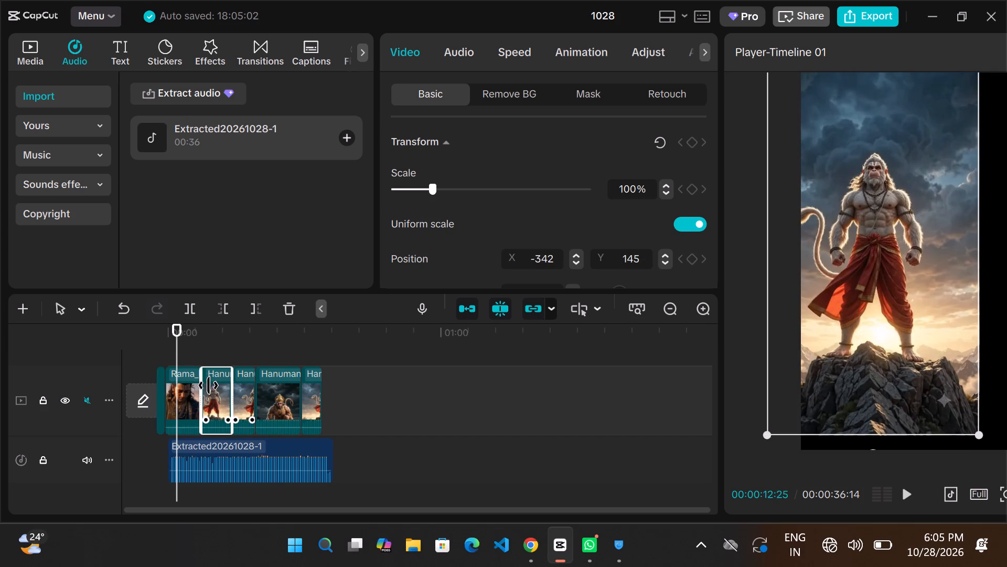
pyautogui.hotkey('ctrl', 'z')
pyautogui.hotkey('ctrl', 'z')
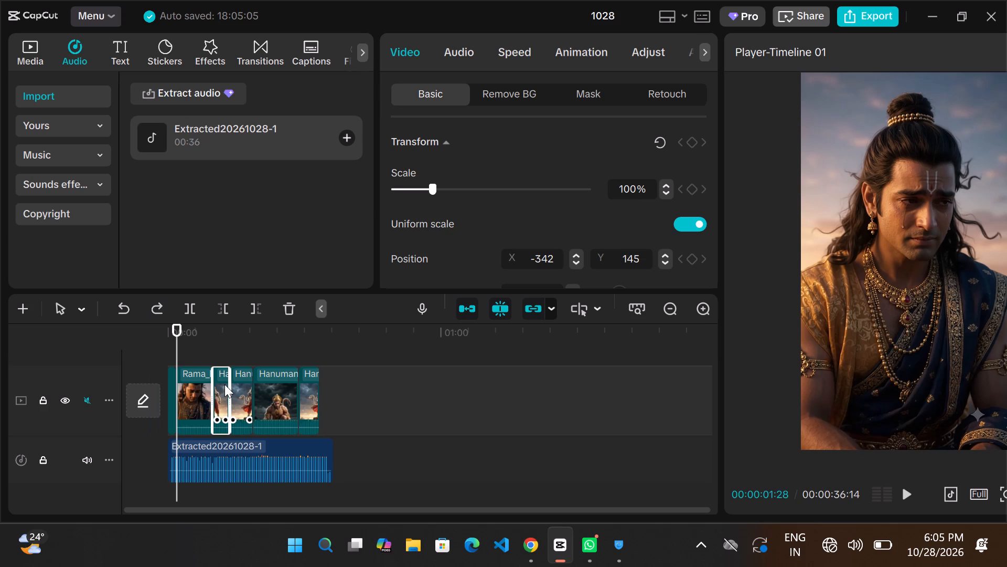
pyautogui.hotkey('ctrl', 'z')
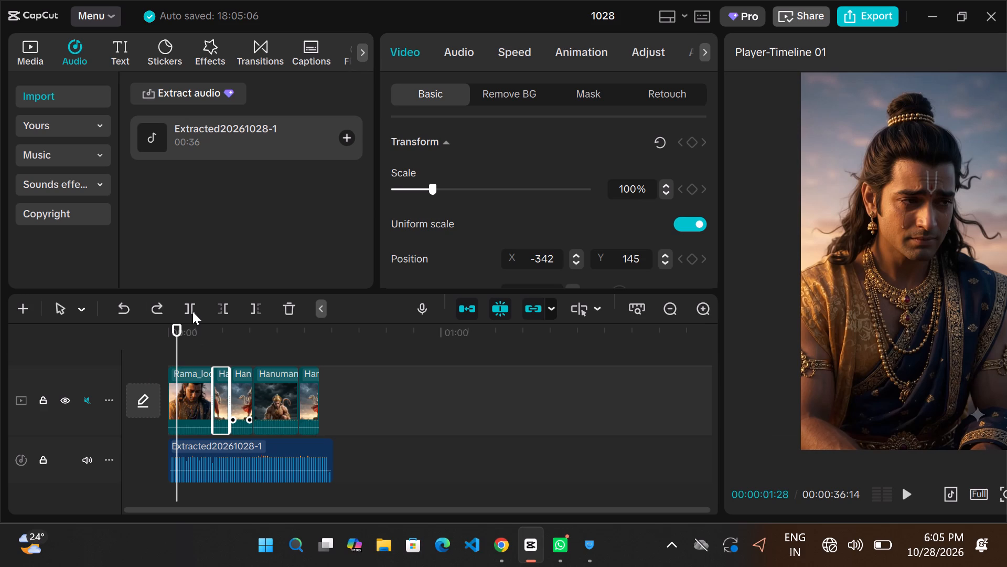
# Split the Rama clip again at 00:00:01:28.
pyautogui.click(192, 311)
# Move the short Hanuman clip between the two parts of the split Rama clip.
pyautogui.click(221, 395)
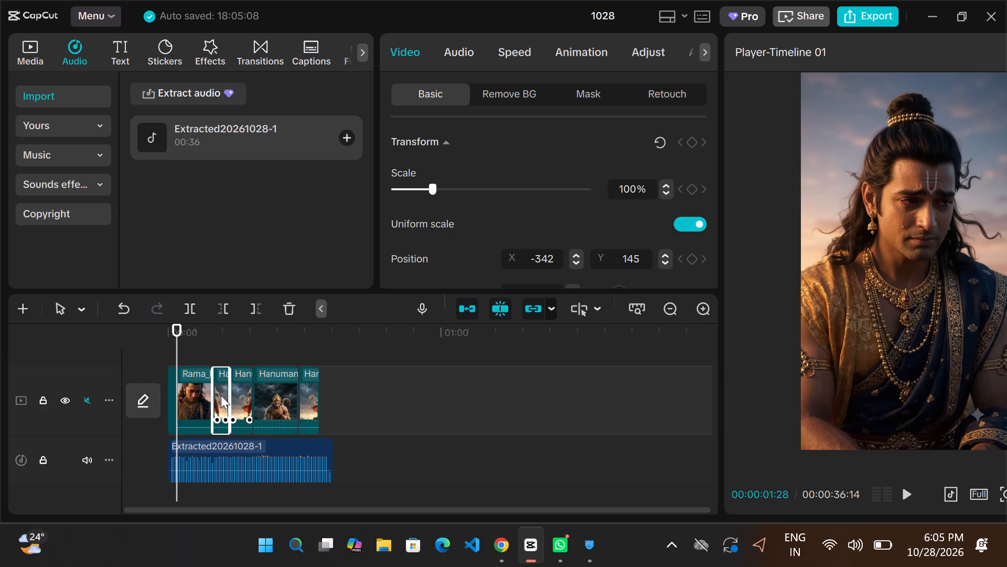
pyautogui.click(215, 391)
pyautogui.moveTo(221, 385); pyautogui.dragTo(202, 385)
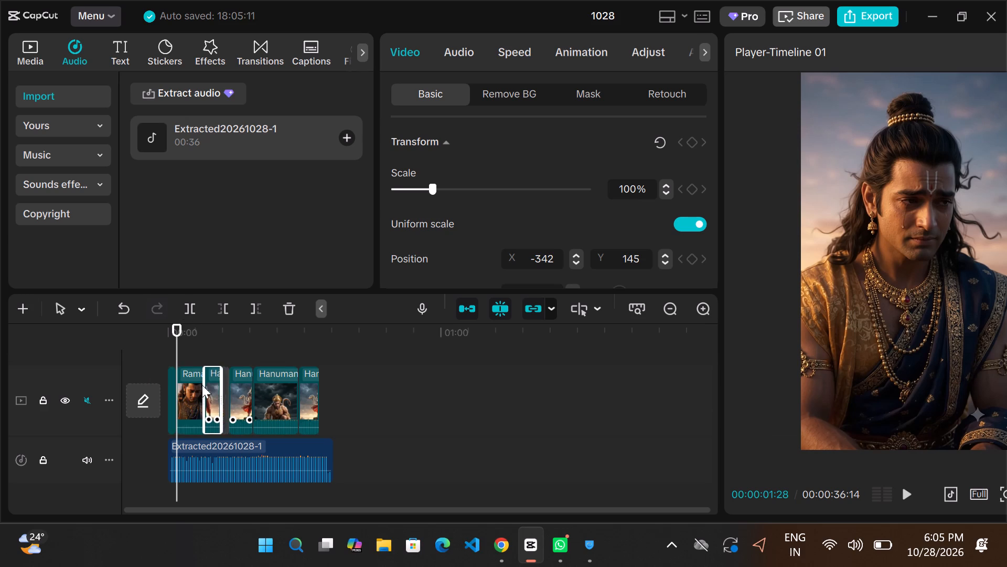
pyautogui.moveTo(202, 385); pyautogui.dragTo(191, 391)
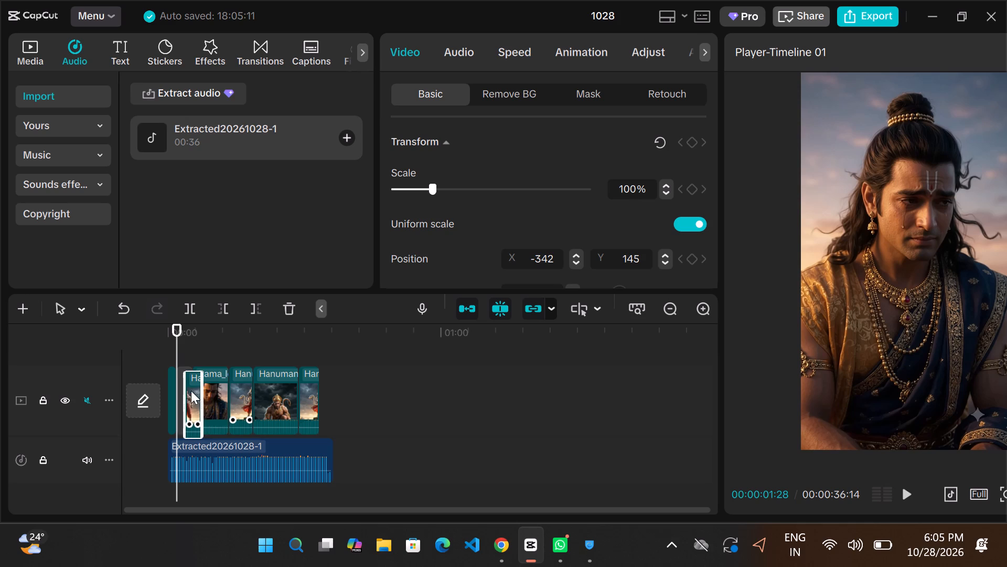
pyautogui.moveTo(191, 391); pyautogui.dragTo(190, 391)
# Play the opening twice from the start to check the cut from Rama to the short Hanuman clip.
pyautogui.moveTo(177, 346); pyautogui.dragTo(125, 332)
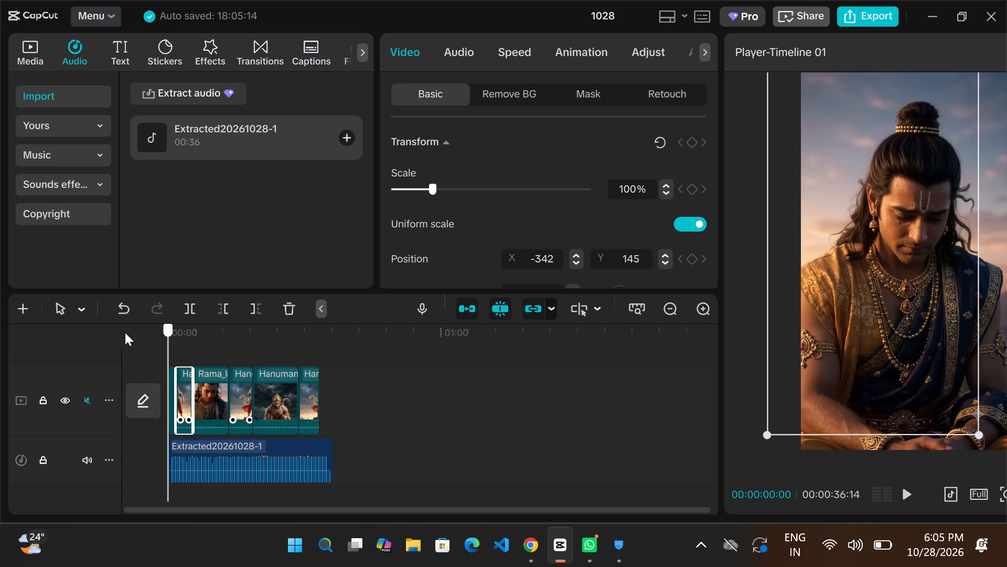
pyautogui.moveTo(125, 332); pyautogui.dragTo(124, 333)
pyautogui.press('space')
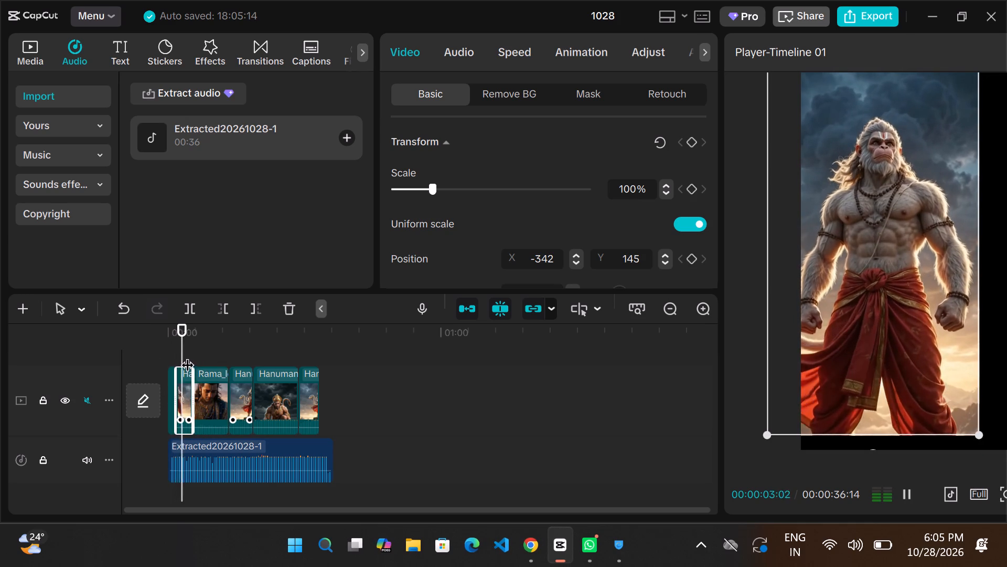
pyautogui.moveTo(184, 349); pyautogui.dragTo(151, 345)
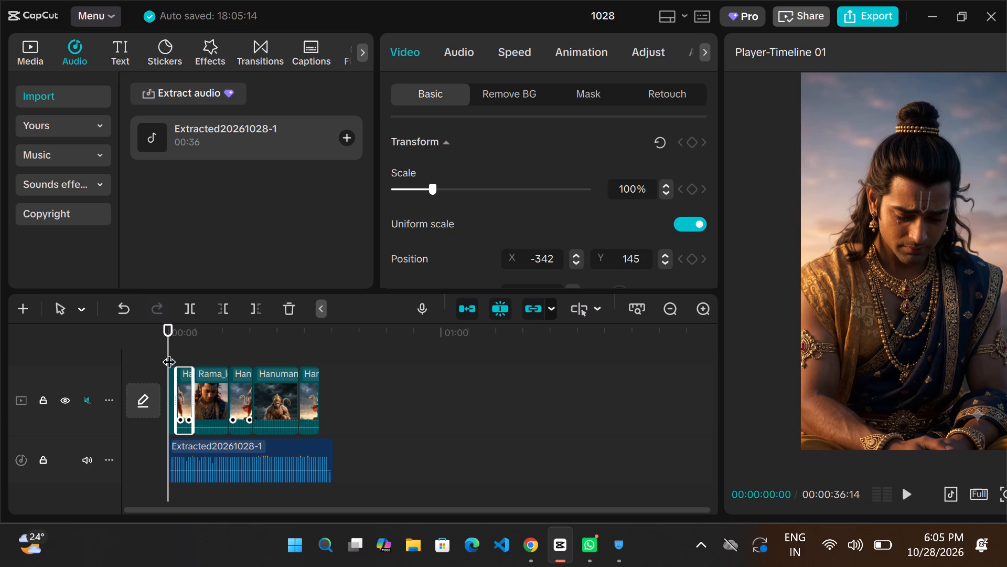
pyautogui.click(167, 350)
pyautogui.press('space')
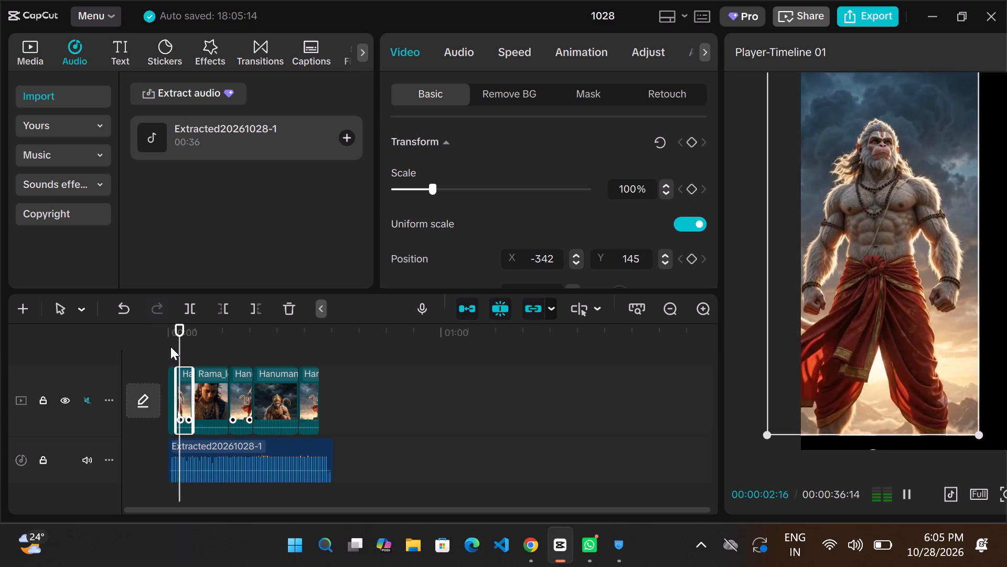
pyautogui.moveTo(185, 340); pyautogui.dragTo(169, 342)
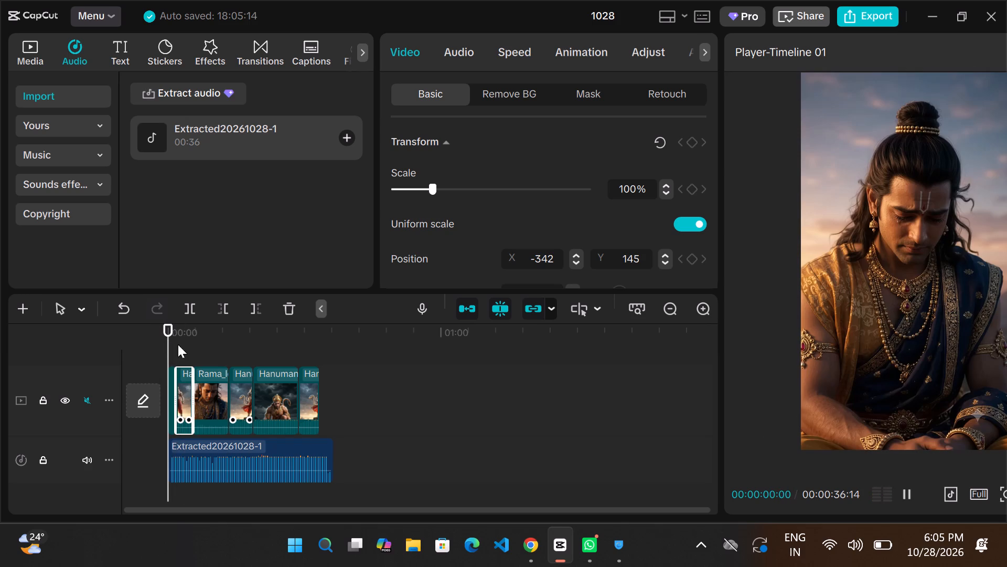
# Select the short Hanuman clip between the Rama parts and open its speed settings.
pyautogui.click(186, 395)
pyautogui.click(181, 395)
pyautogui.moveTo(167, 332); pyautogui.dragTo(181, 331)
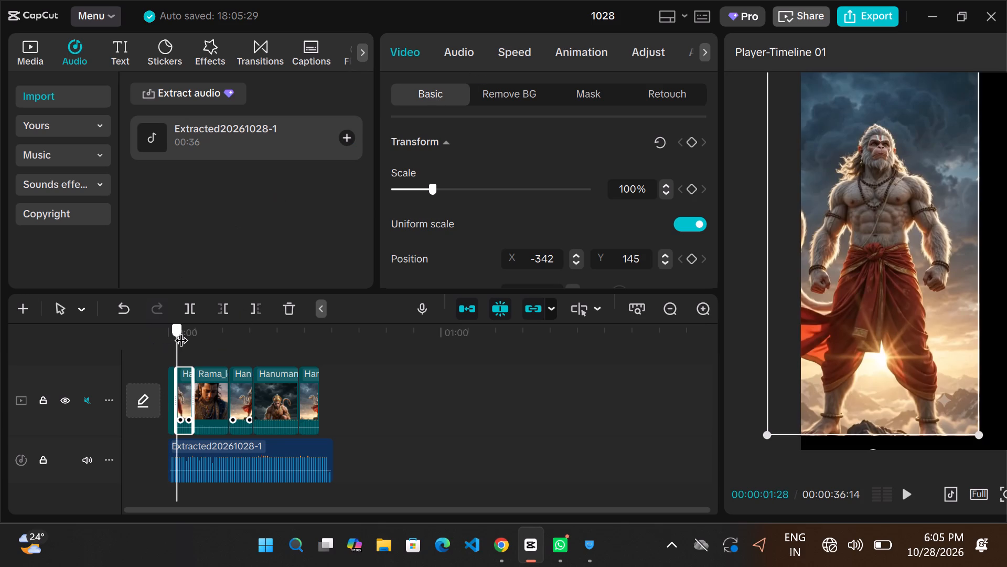
pyautogui.moveTo(181, 331); pyautogui.dragTo(185, 329)
pyautogui.click(517, 51)
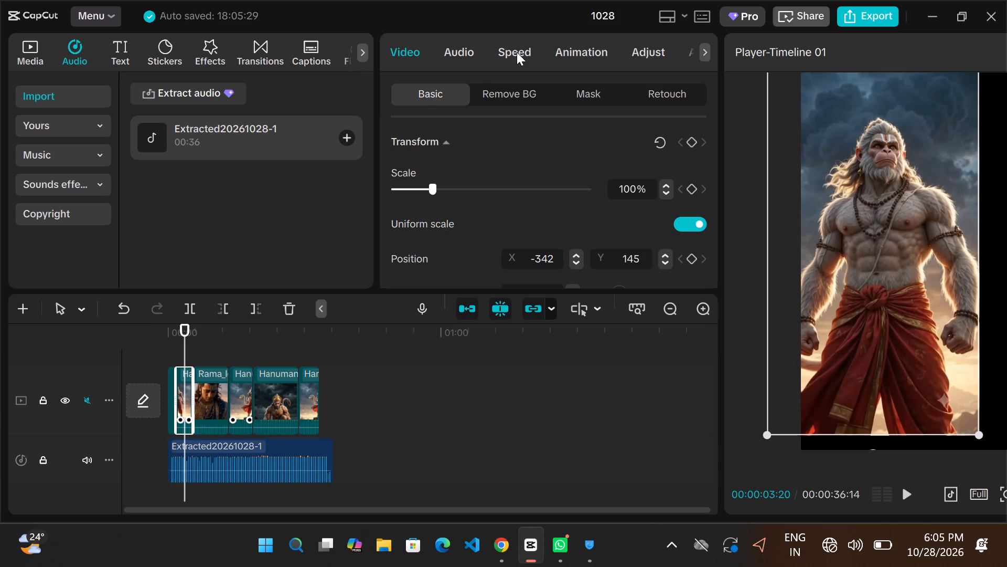
# Set the short Hanuman clip's playback speed to 1.79x.
pyautogui.click(517, 52)
pyautogui.click(457, 161)
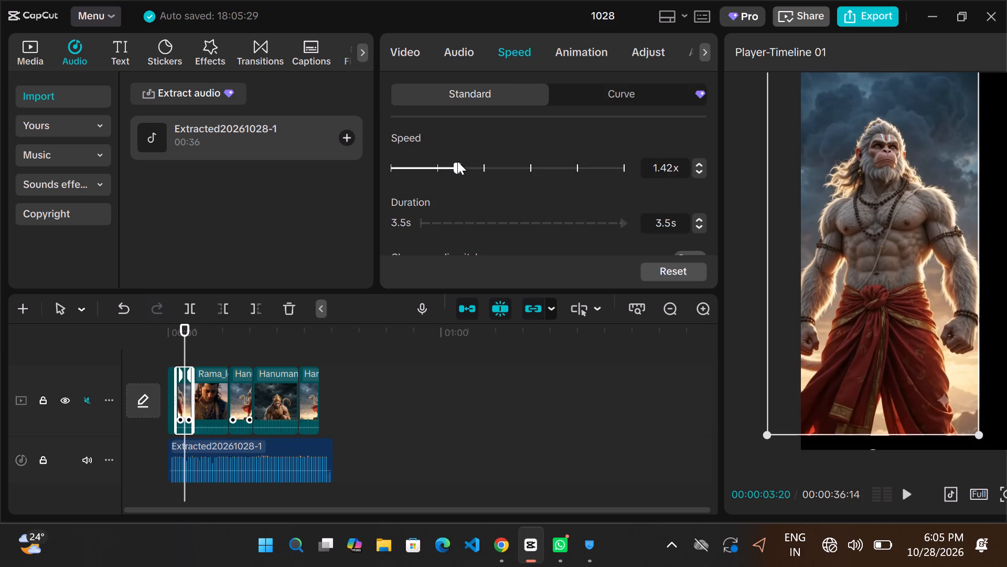
pyautogui.click(475, 162)
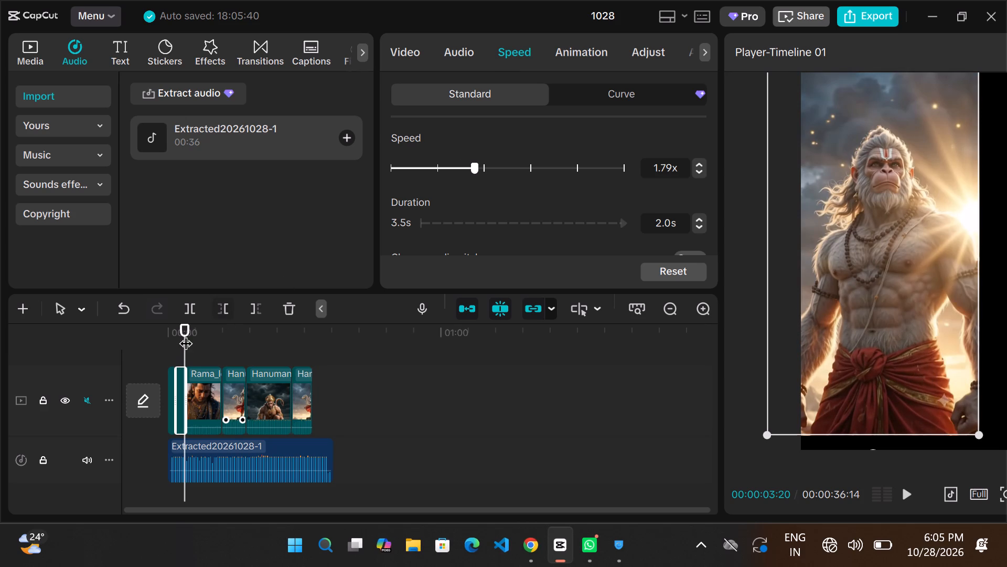
# Return the playhead to 00:00:00:00 and select the first short Rama clip.
pyautogui.moveTo(186, 334); pyautogui.dragTo(166, 339)
pyautogui.moveTo(164, 332); pyautogui.dragTo(169, 333)
pyautogui.click(170, 332)
pyautogui.click(167, 386)
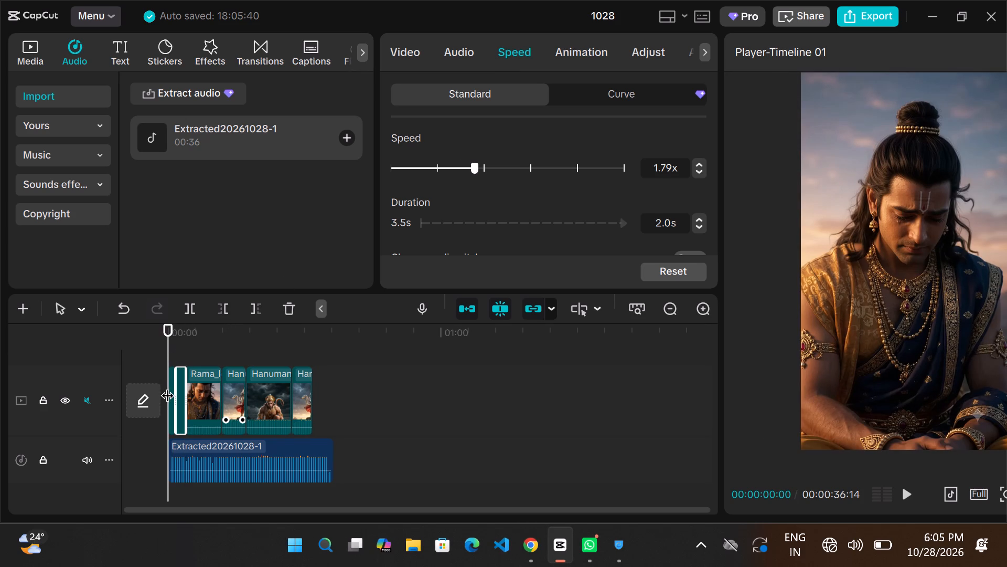
pyautogui.click(167, 386)
pyautogui.click(169, 388)
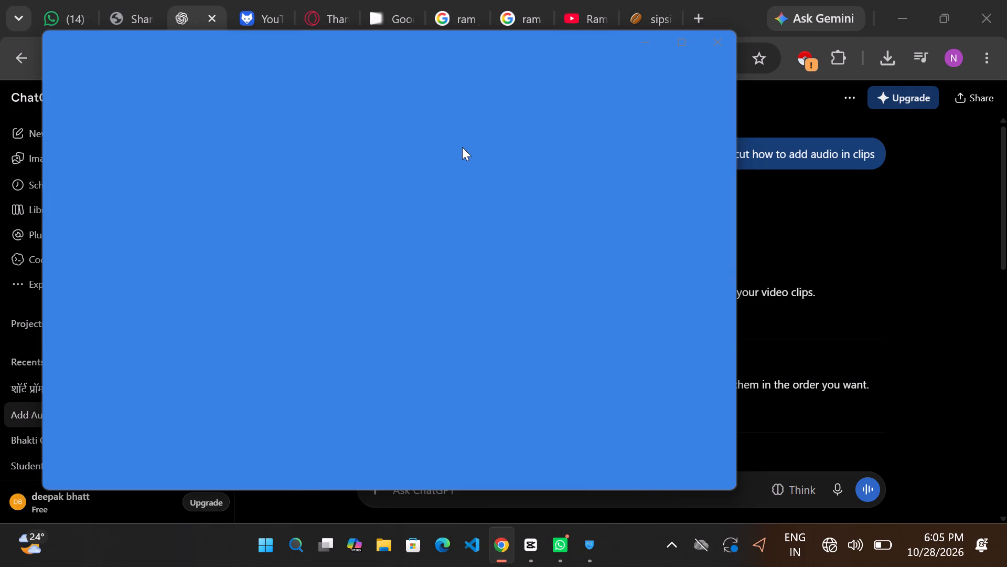
# Switch from the browser back to the CapCut project.
pyautogui.moveTo(509, 491); pyautogui.dragTo(482, 479)
pyautogui.click(532, 553)
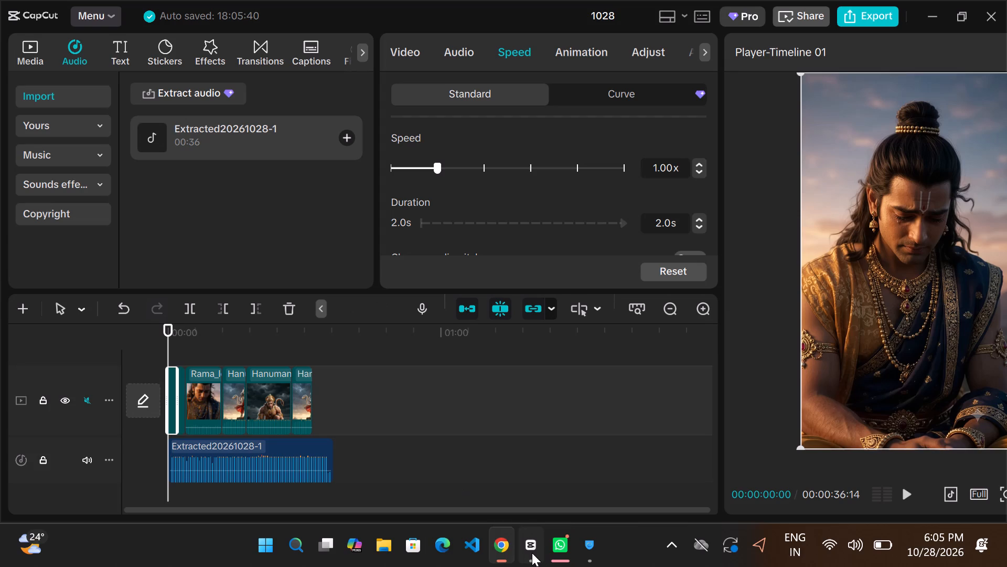
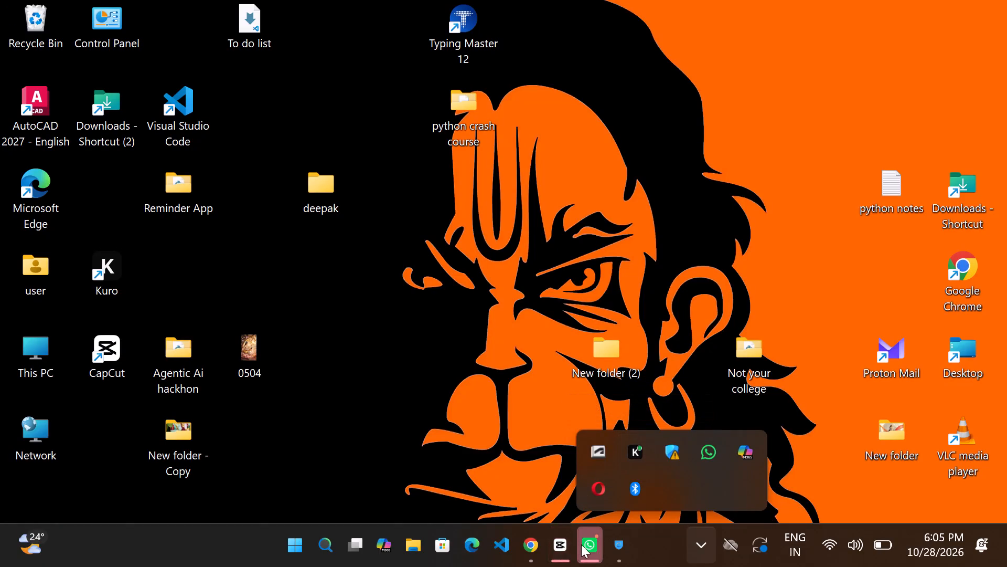
# Switch back to CapCut and select the short Rama clip at the start of the timeline to speed it up.
pyautogui.click(552, 545)
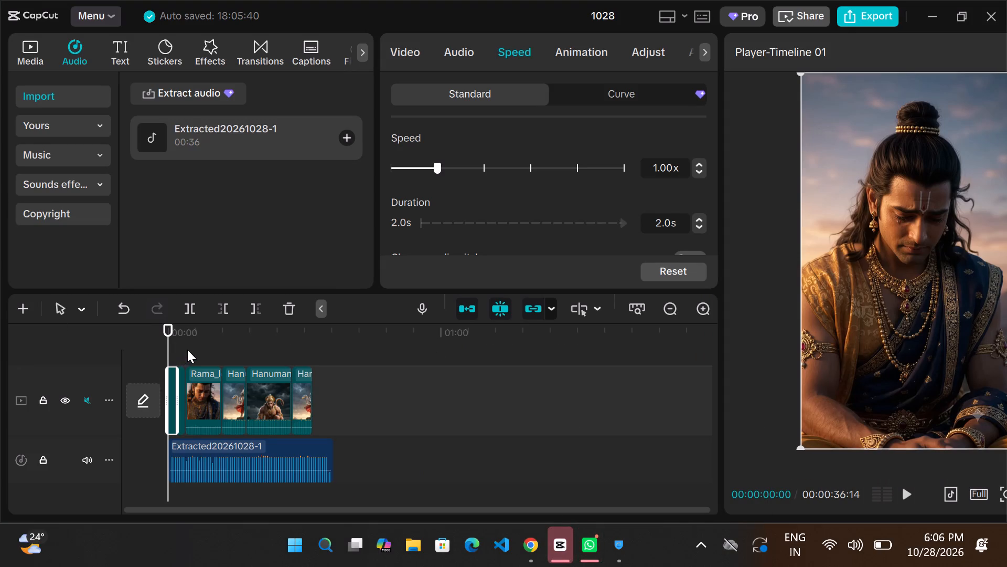
pyautogui.keyDown('ctrl'); pyautogui.scroll(4, 187, 350); pyautogui.keyUp('ctrl')
pyautogui.keyDown('ctrl'); pyautogui.scroll(4, 312, 361); pyautogui.keyUp('ctrl')
pyautogui.hscroll(2, 312, 361)
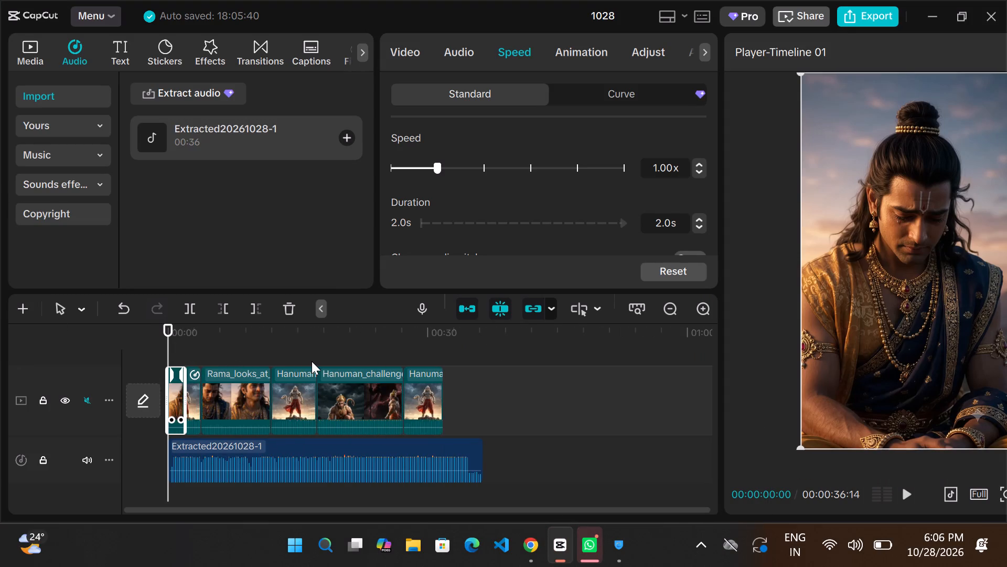
pyautogui.keyDown('ctrl'); pyautogui.scroll(4, 312, 361); pyautogui.keyUp('ctrl')
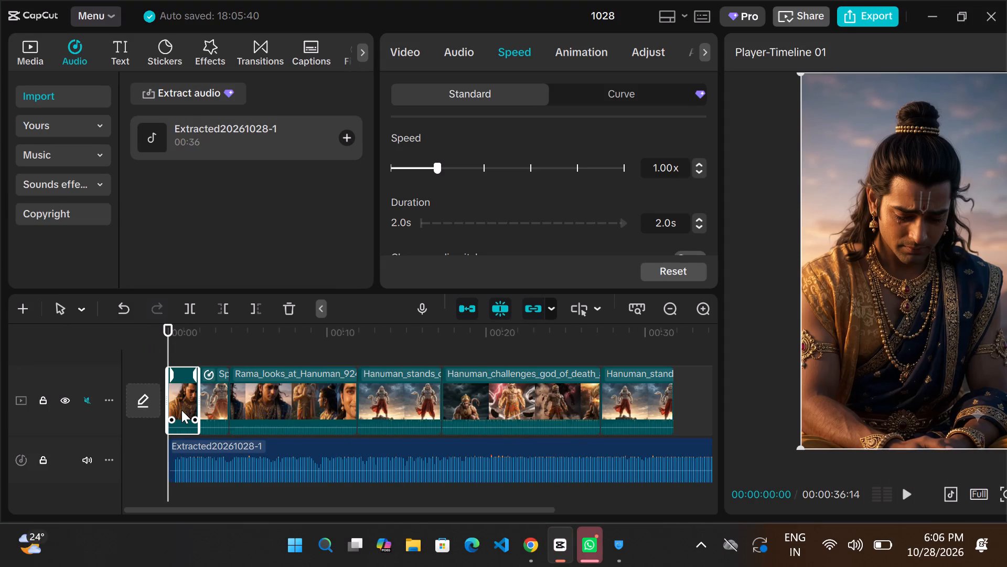
pyautogui.click(181, 410)
# Set the opening Rama clip's speed to 1.85x.
pyautogui.click(477, 168)
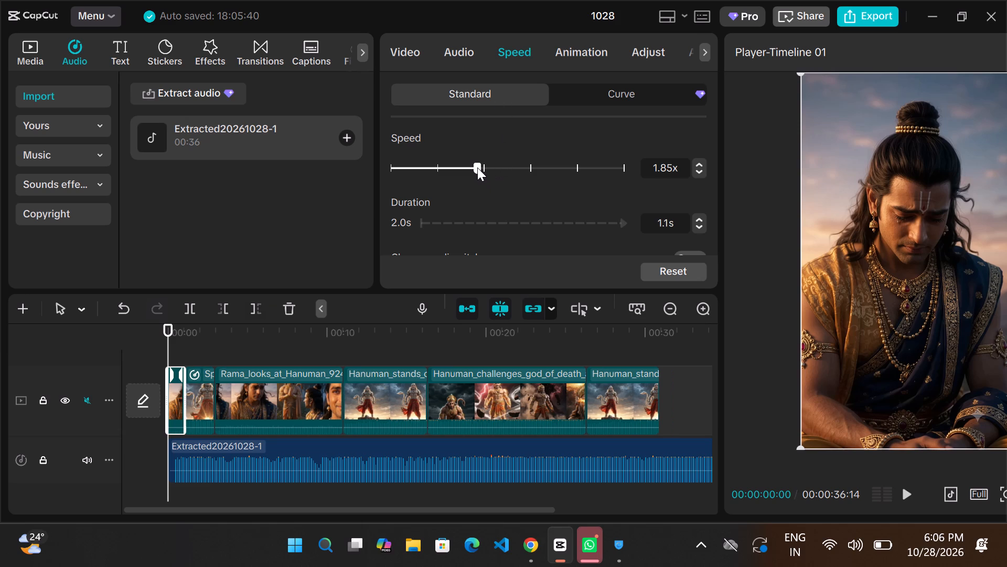
# Play the opening twice from the start to check the sped-up Rama clip and the cut to Hanuman.
pyautogui.press('space')
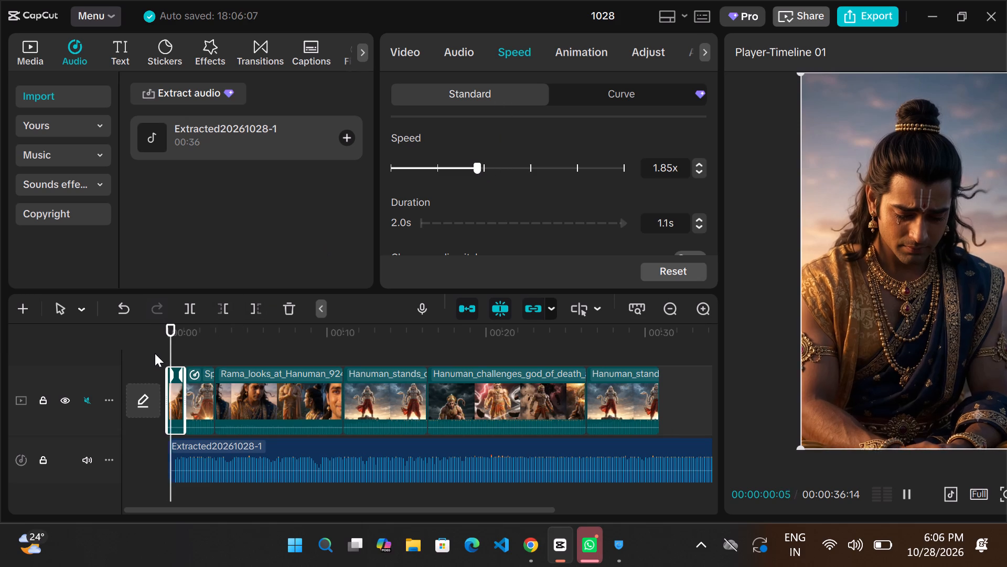
pyautogui.press('space')
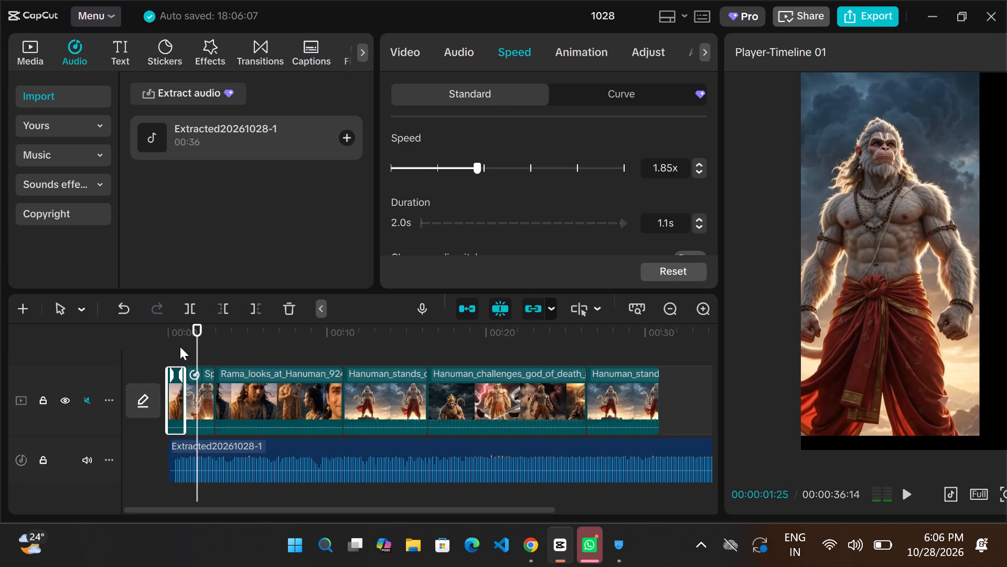
pyautogui.moveTo(200, 337); pyautogui.dragTo(185, 340)
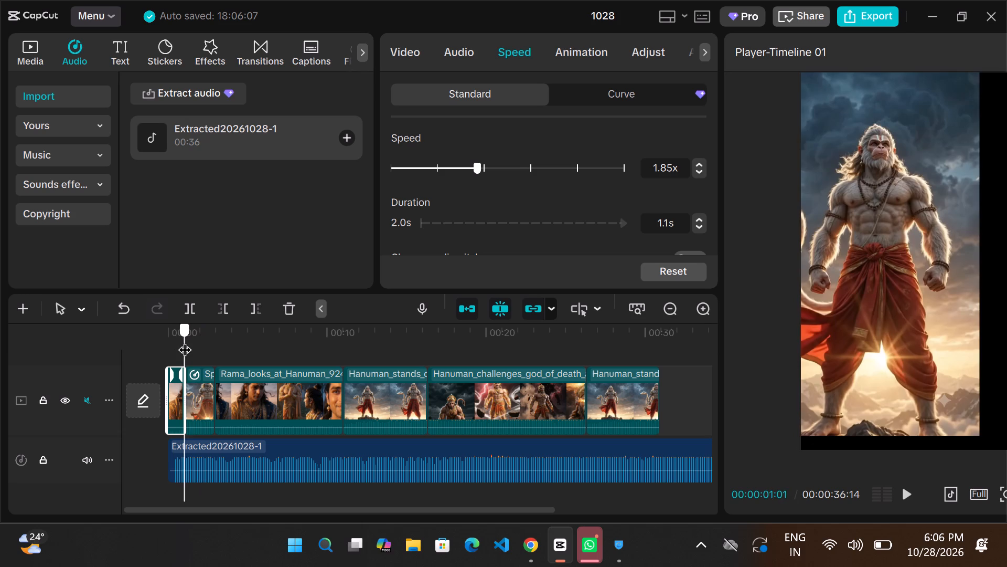
pyautogui.moveTo(185, 340); pyautogui.dragTo(167, 347)
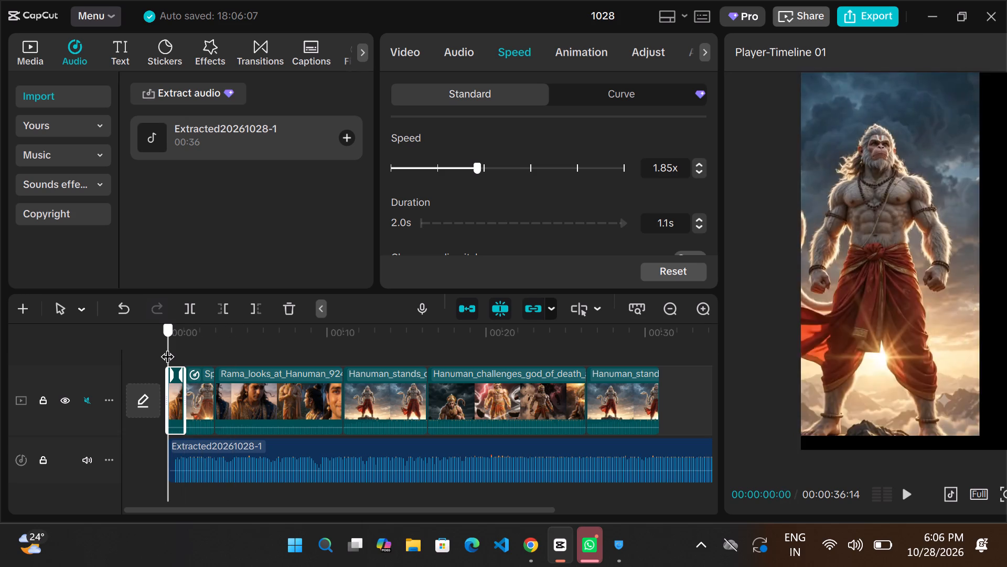
pyautogui.moveTo(167, 347); pyautogui.dragTo(166, 347)
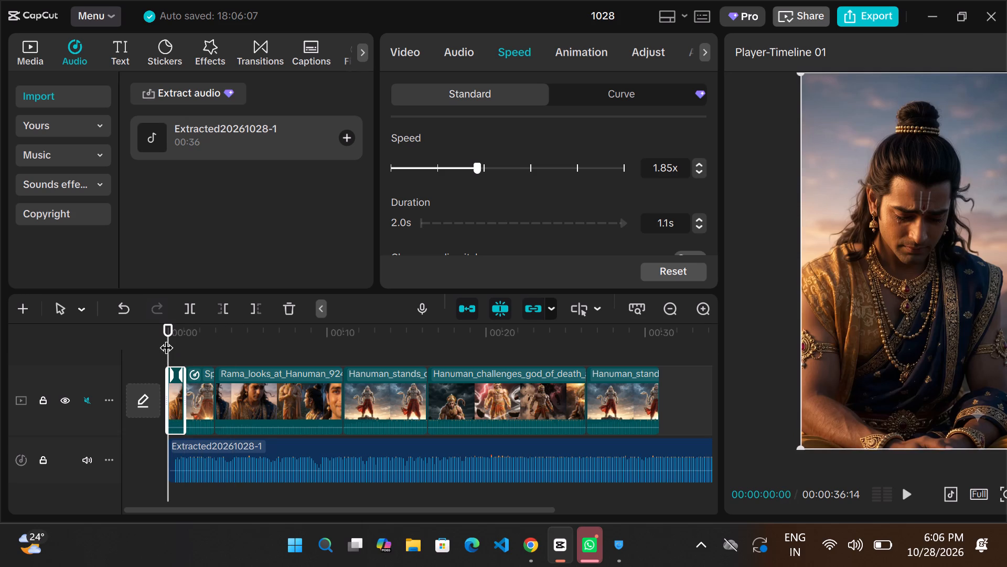
pyautogui.moveTo(166, 338); pyautogui.dragTo(139, 336)
pyautogui.press('space')
pyautogui.press('space')
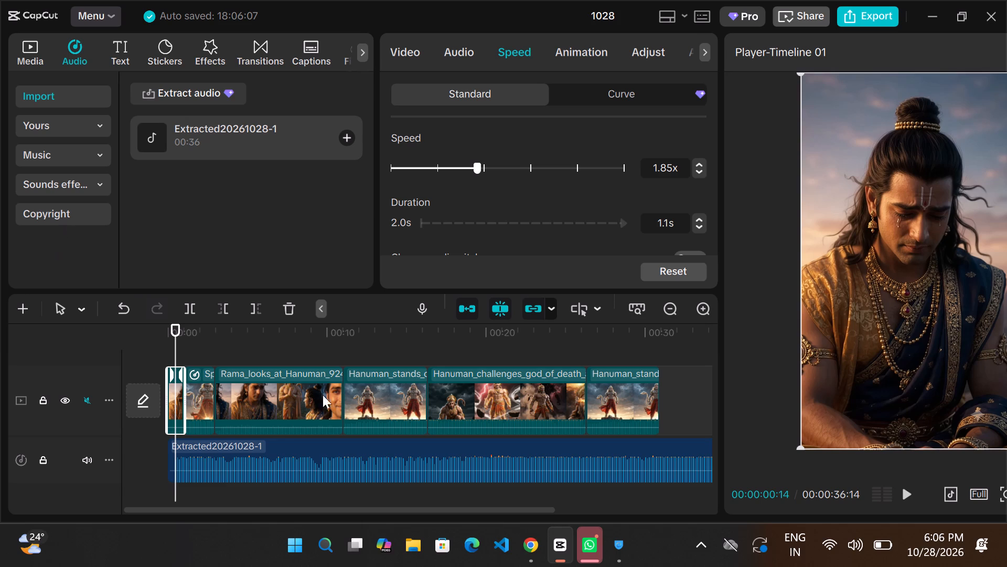
# Check the Rockerz 480 headset's connection in the Windows Bluetooth device list and return to the CapCut timeline.
pyautogui.click(850, 540)
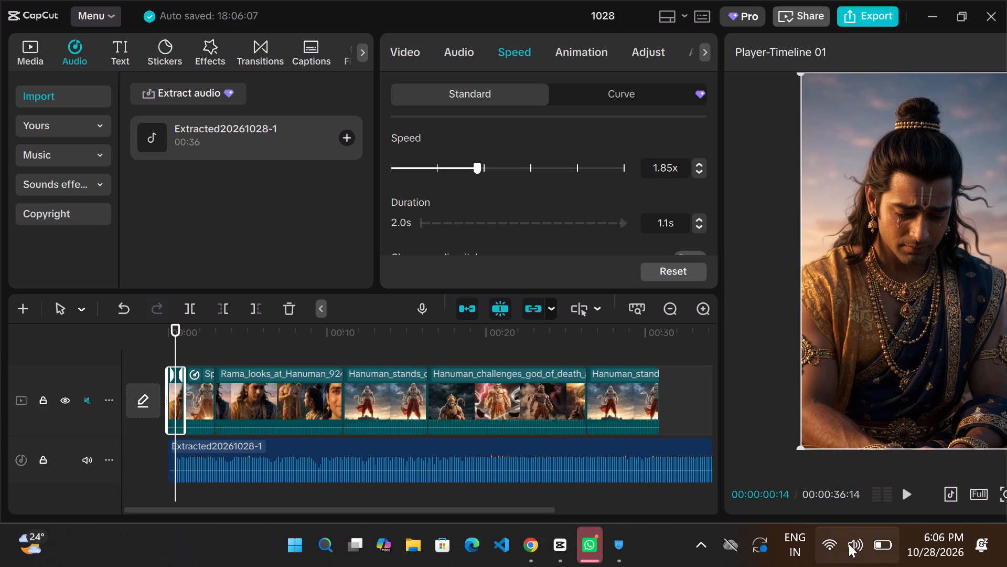
pyautogui.click(849, 544)
pyautogui.click(849, 544)
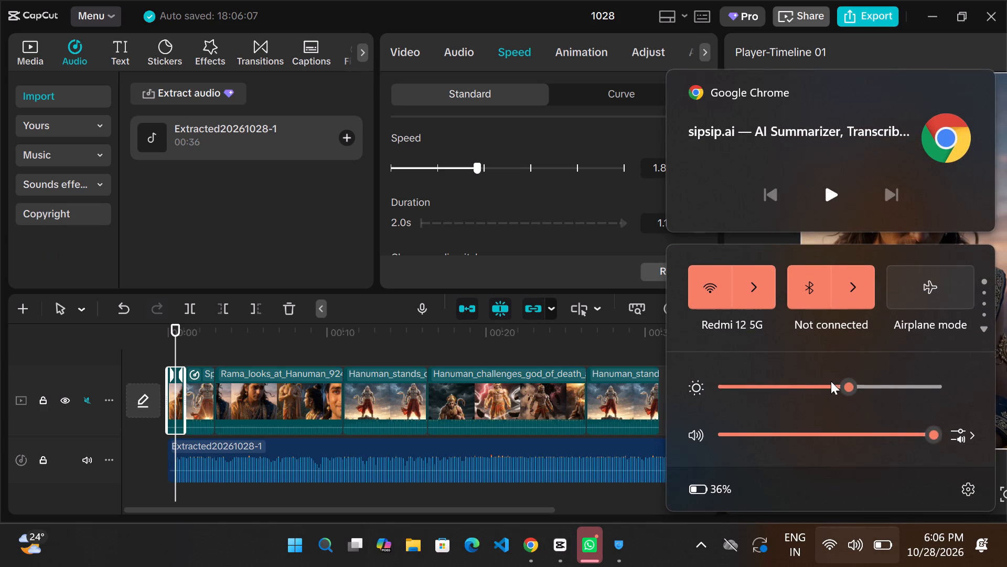
pyautogui.moveTo(840, 263); pyautogui.dragTo(841, 268)
pyautogui.click(859, 289)
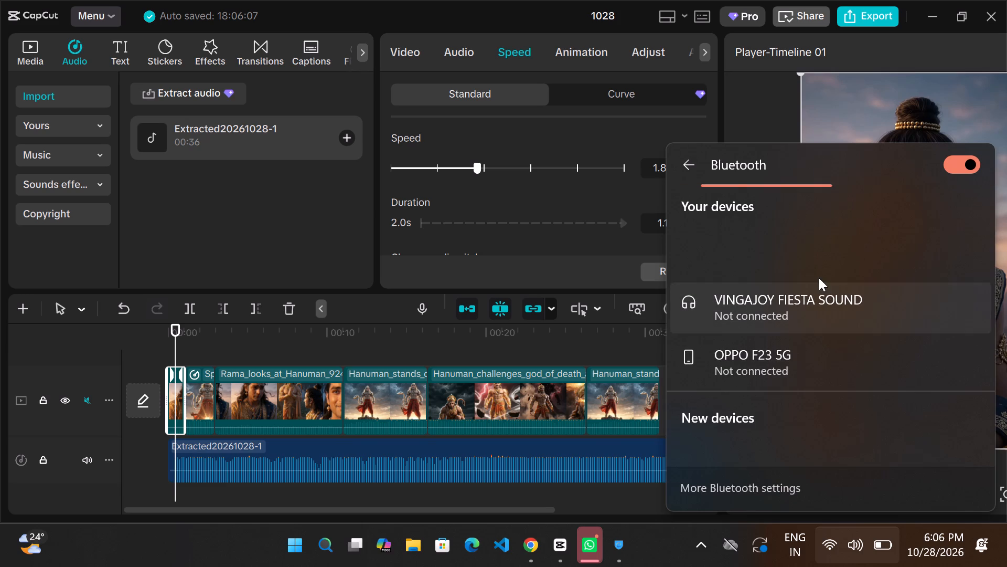
pyautogui.click(685, 164)
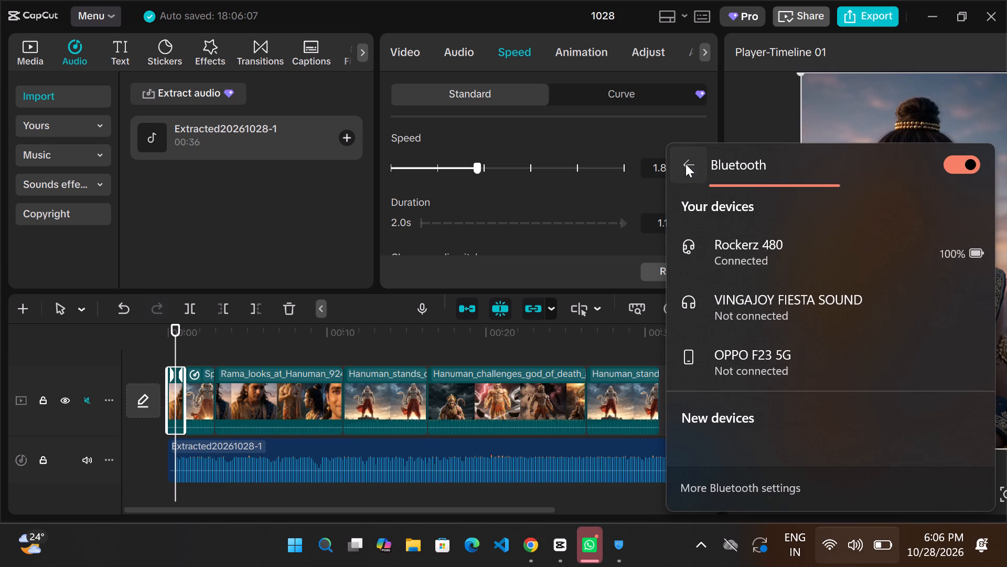
pyautogui.click(249, 381)
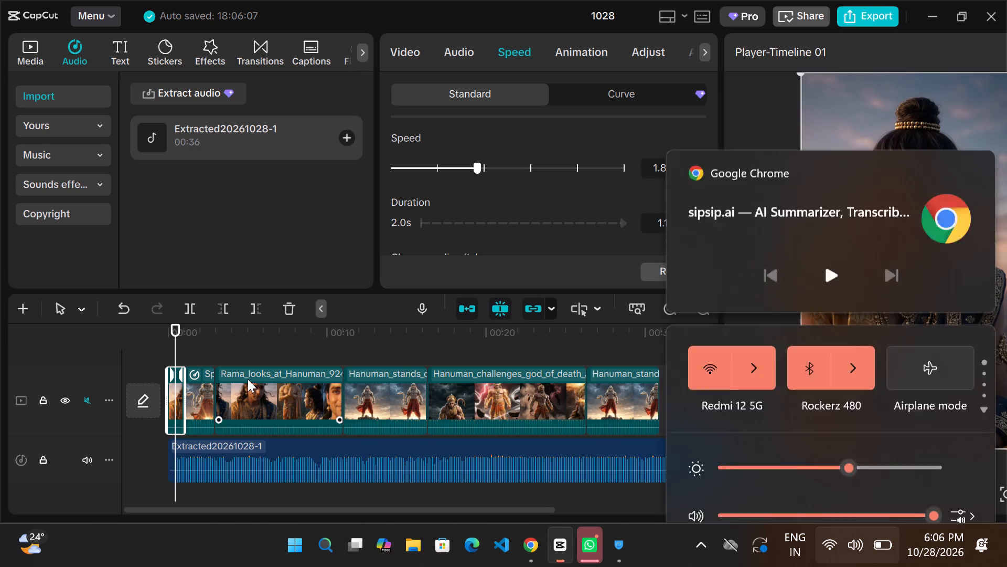
# Play the opening twice from the start to check the cuts from Rama to Hanuman and back against the audio.
pyautogui.moveTo(174, 338); pyautogui.dragTo(169, 340)
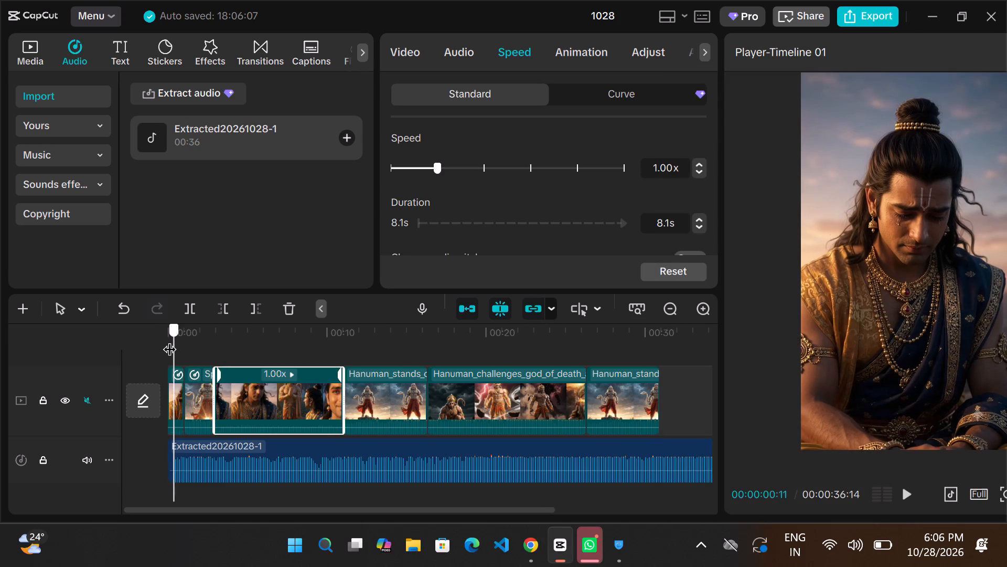
pyautogui.moveTo(169, 340); pyautogui.dragTo(159, 344)
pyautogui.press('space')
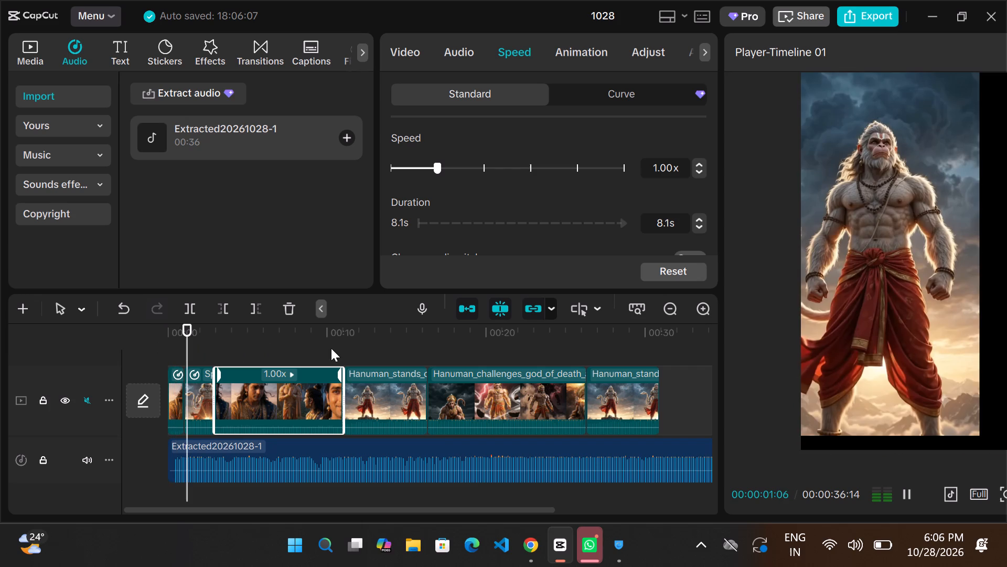
pyautogui.moveTo(213, 332); pyautogui.dragTo(212, 332)
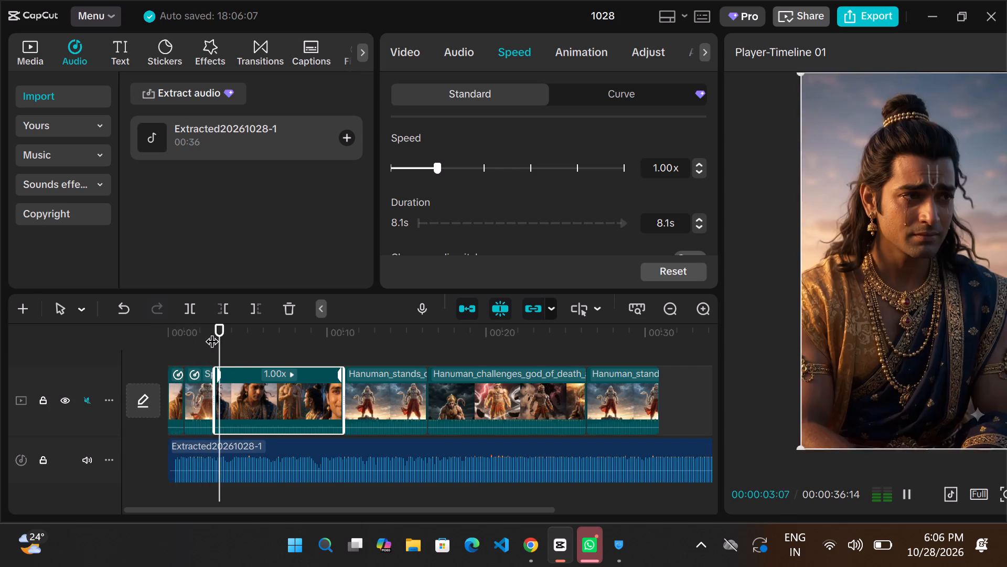
pyautogui.moveTo(212, 332); pyautogui.dragTo(138, 339)
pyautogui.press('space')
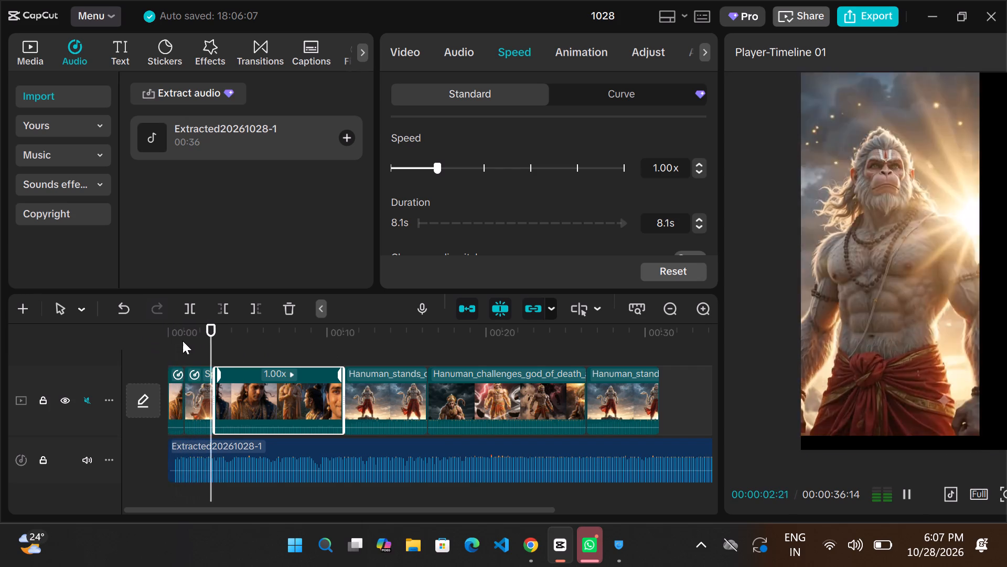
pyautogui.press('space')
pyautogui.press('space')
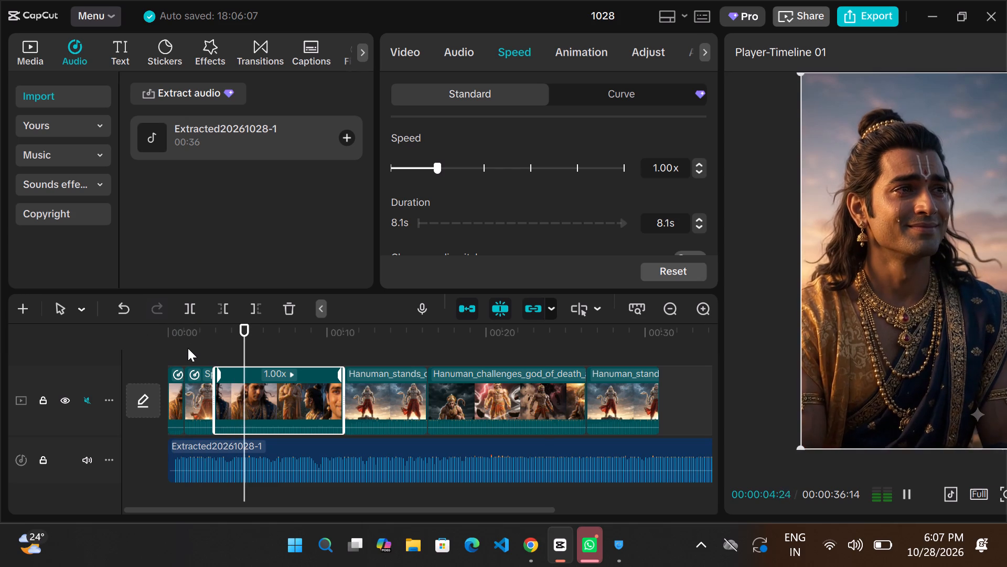
# Split the second Rama clip at 00:00:05:24, where Hanuman stands with folded hands beside Rama.
pyautogui.moveTo(264, 344); pyautogui.dragTo(263, 343)
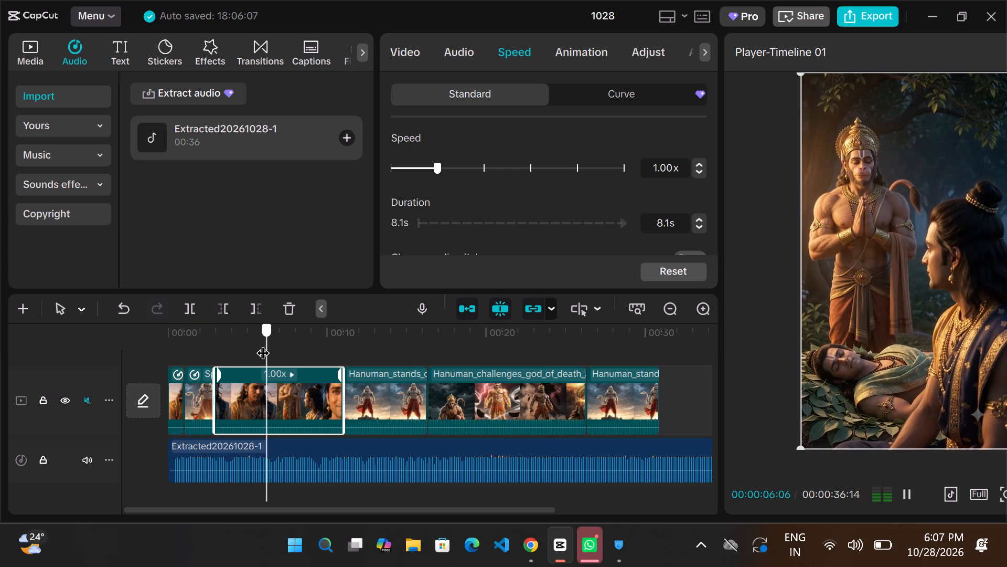
pyautogui.moveTo(263, 343); pyautogui.dragTo(263, 349)
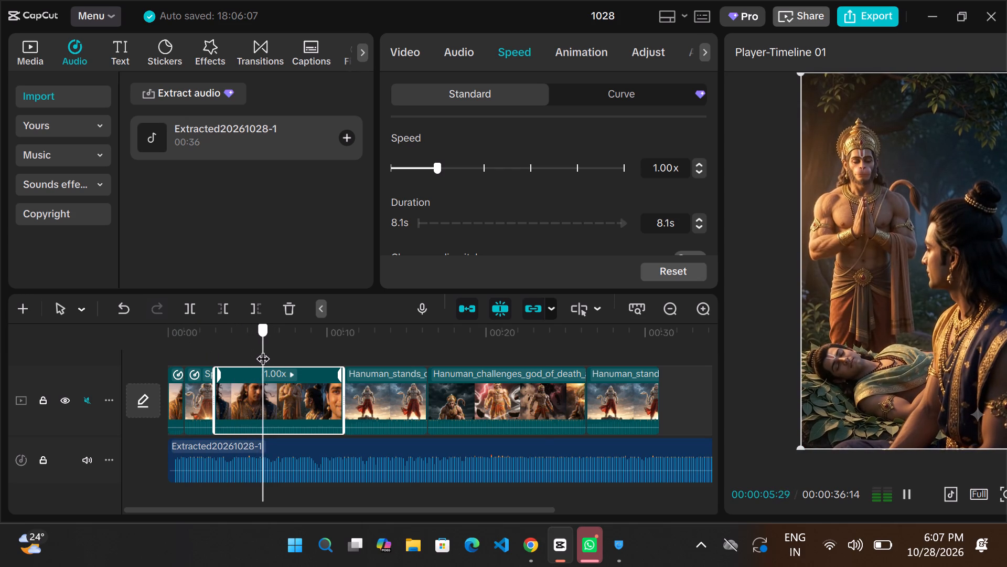
pyautogui.moveTo(263, 349); pyautogui.dragTo(260, 351)
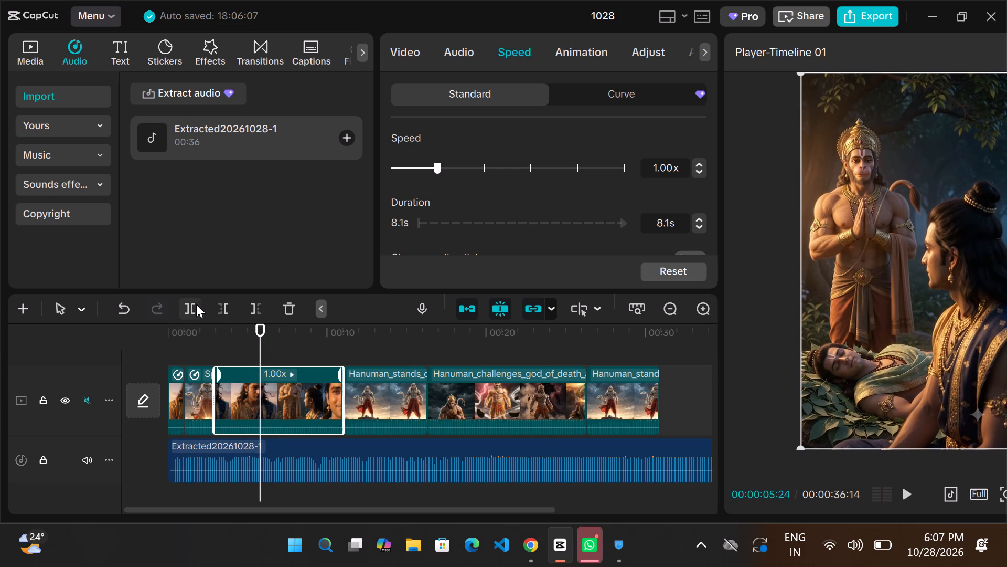
pyautogui.click(194, 304)
# Move the first part of the split Rama clip to just before the last Hanuman_stands clip.
pyautogui.moveTo(241, 398); pyautogui.dragTo(254, 389)
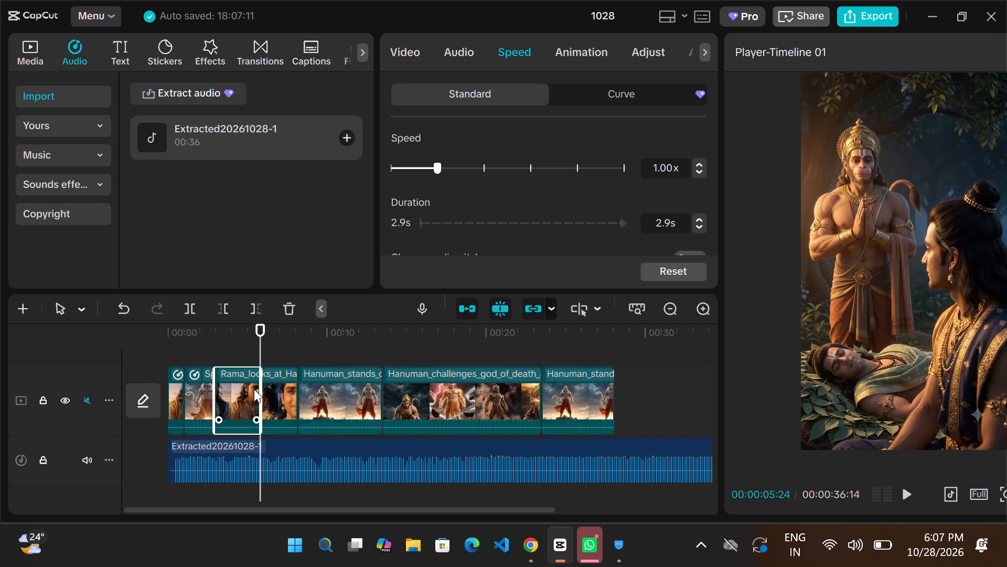
pyautogui.moveTo(254, 389); pyautogui.dragTo(452, 386)
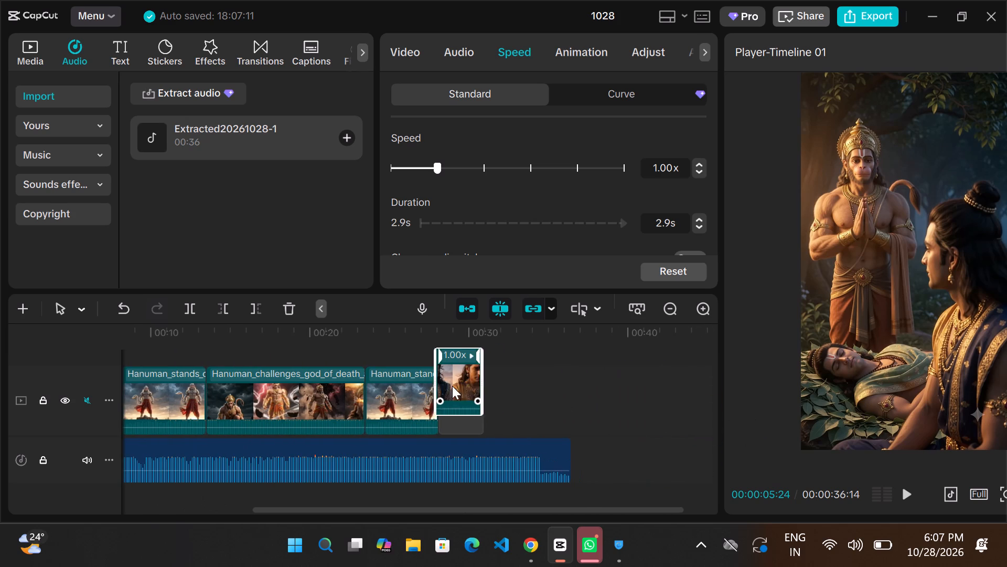
pyautogui.moveTo(452, 386); pyautogui.dragTo(455, 387)
pyautogui.click(401, 397)
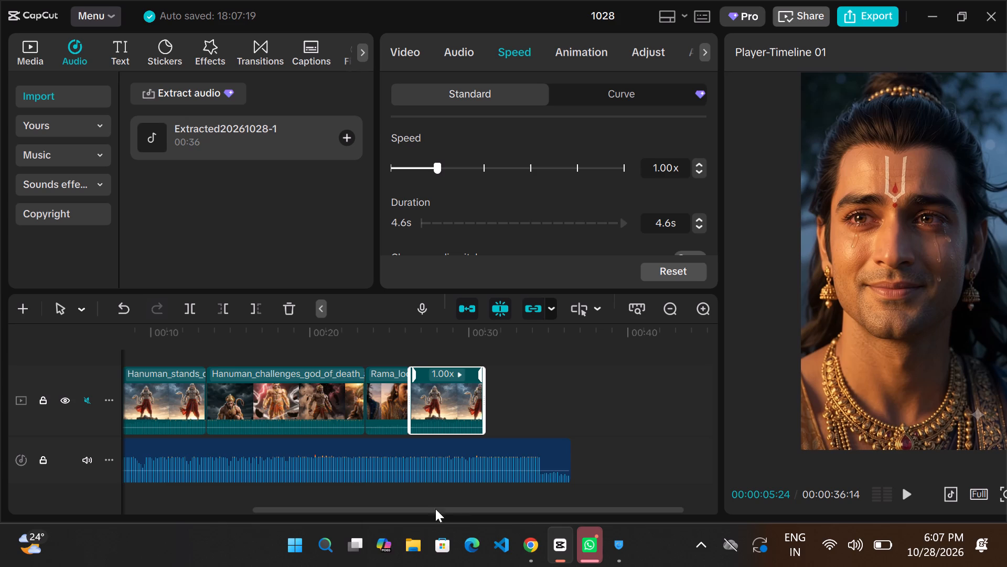
# Step the playhead back to 00:00:03:05 to examine the start of the remaining Rama clip.
pyautogui.moveTo(338, 503); pyautogui.dragTo(245, 503)
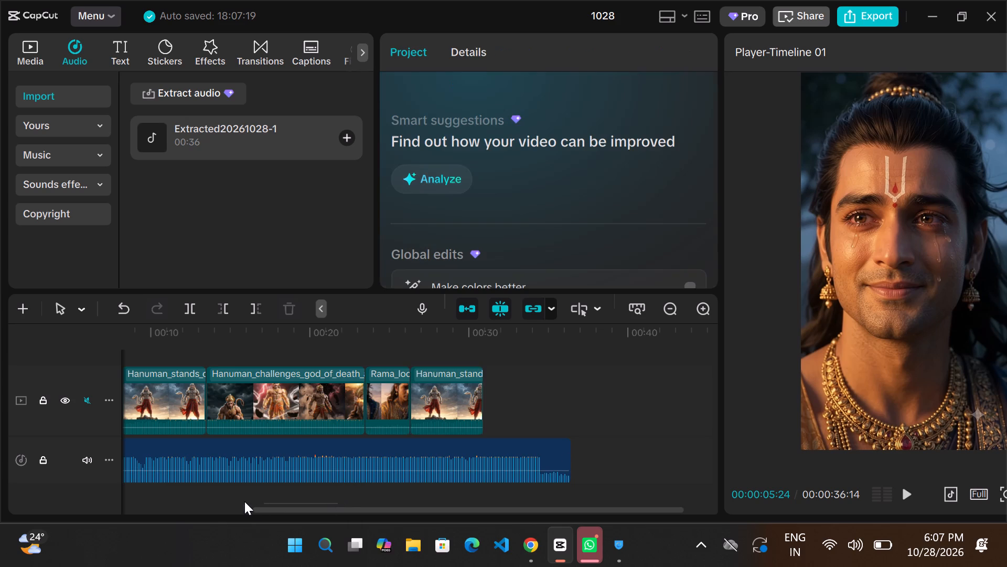
pyautogui.moveTo(238, 510); pyautogui.dragTo(400, 505)
pyautogui.moveTo(402, 493); pyautogui.dragTo(134, 467)
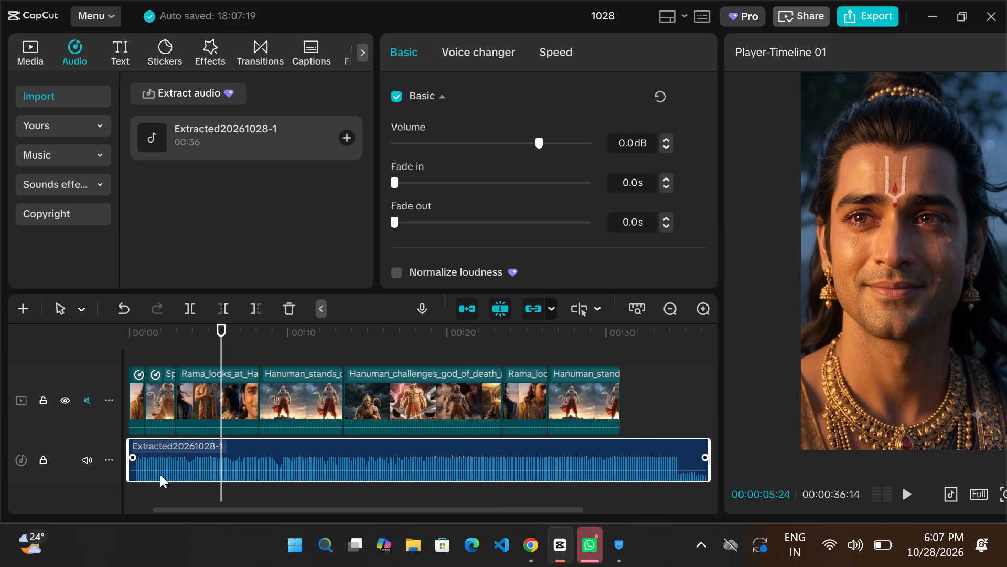
pyautogui.press('Left')
pyautogui.press('Left')
pyautogui.press('Left')
pyautogui.press('Left')
pyautogui.press('Left')
pyautogui.press('Left')
pyautogui.press('Left')
pyautogui.press('Left')
pyautogui.press('Left')
pyautogui.press('Left')
pyautogui.press('Left')
pyautogui.press('Left')
pyautogui.press('Left')
pyautogui.press('Left')
pyautogui.press('Left')
pyautogui.press('Left')
pyautogui.press('Left')
pyautogui.press('Left')
pyautogui.press('Left')
pyautogui.press('Left')
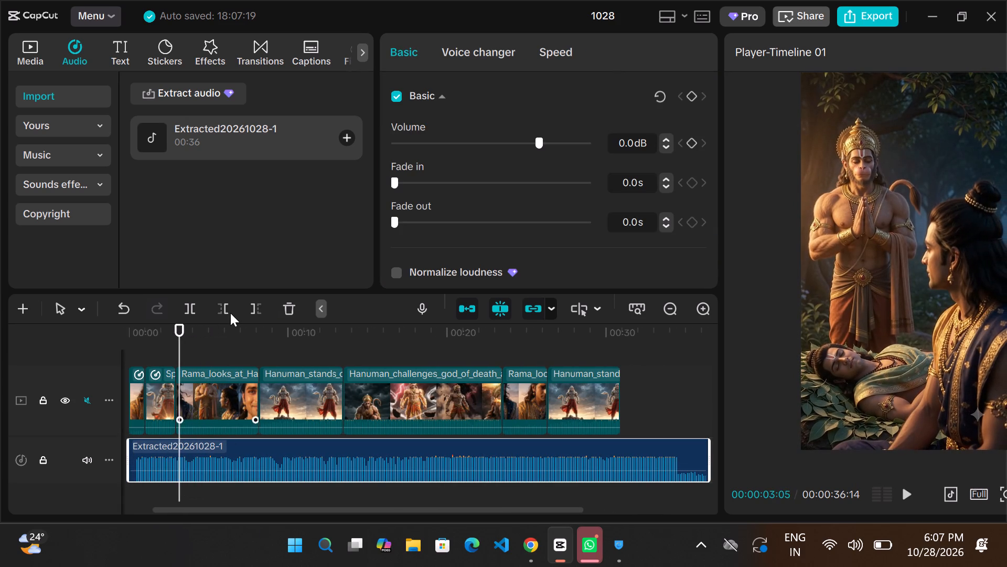
pyautogui.hscroll(6, 229, 372)
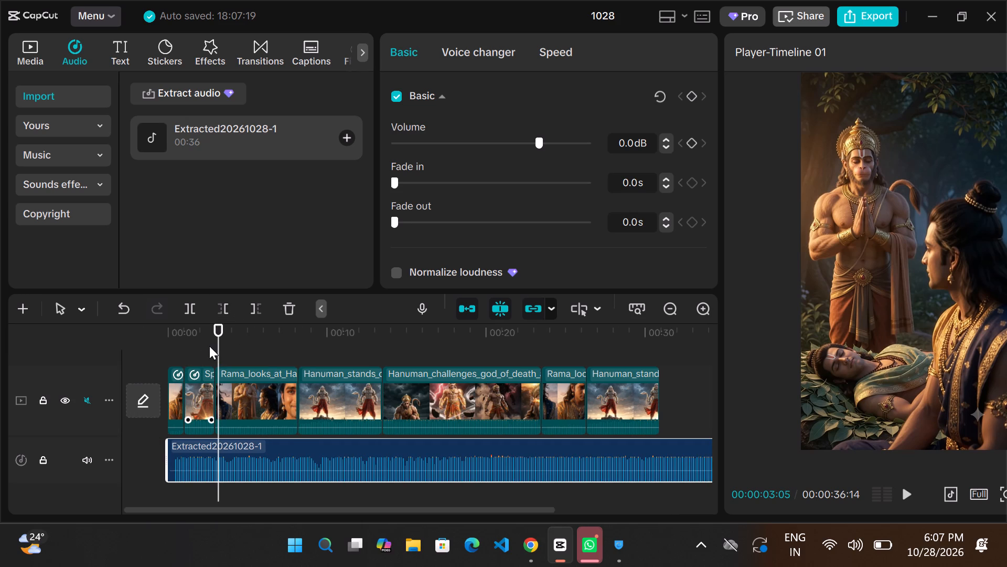
# Play the opening twice from near the start to check the cuts around the short Hanuman clip.
pyautogui.moveTo(211, 340); pyautogui.dragTo(152, 365)
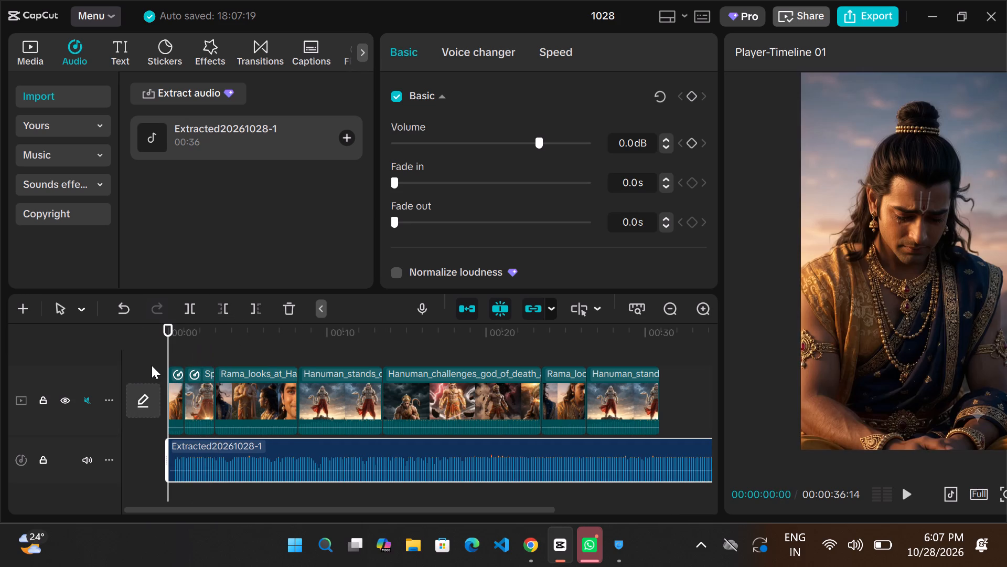
pyautogui.press('space')
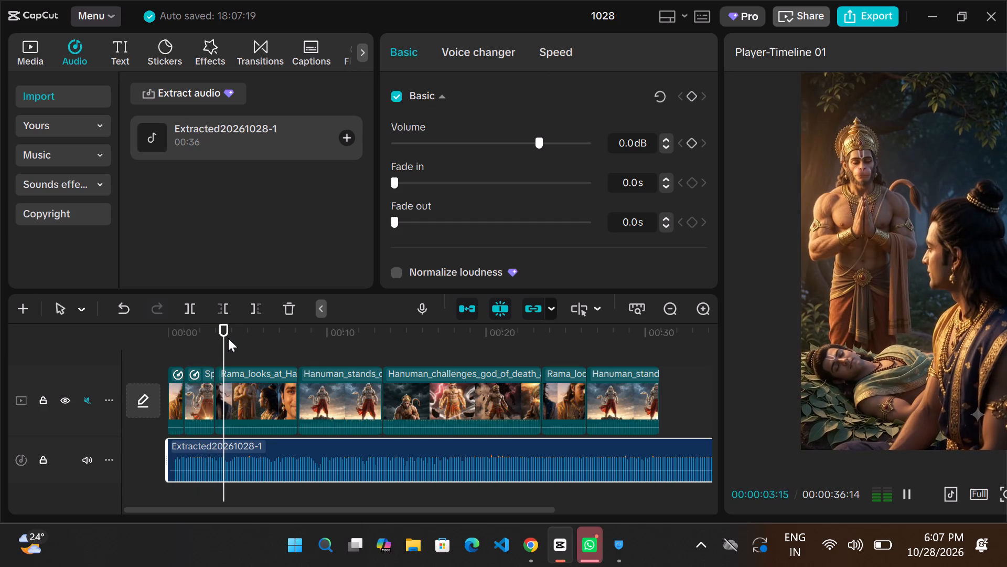
pyautogui.press('space')
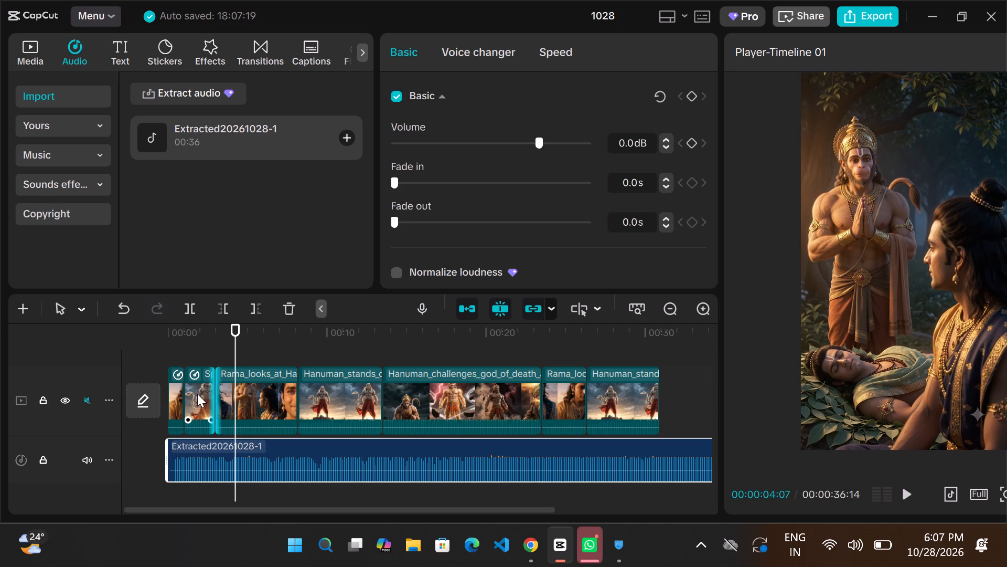
pyautogui.moveTo(234, 346); pyautogui.dragTo(213, 349)
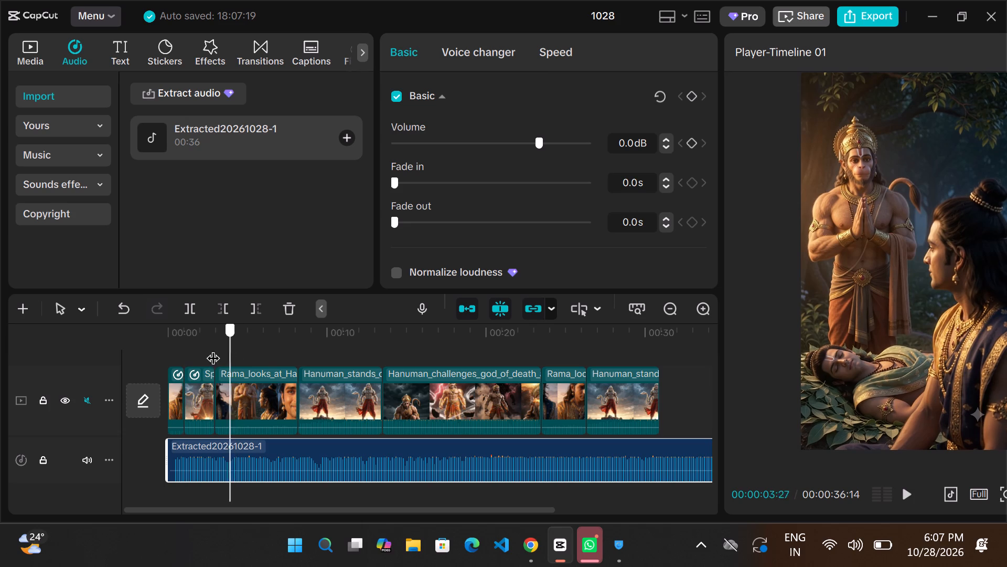
pyautogui.moveTo(213, 349); pyautogui.dragTo(174, 362)
pyautogui.press('space')
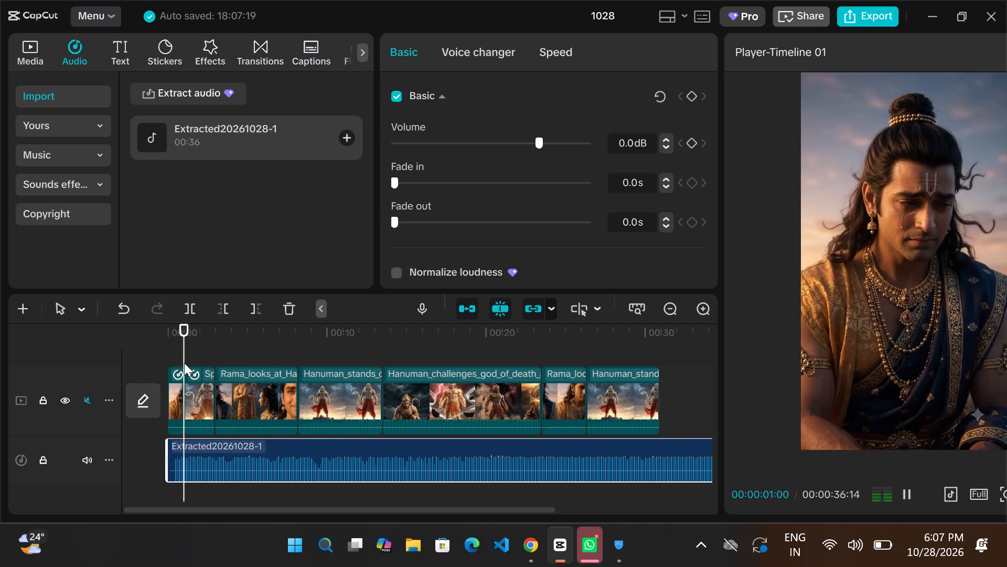
pyautogui.press('space')
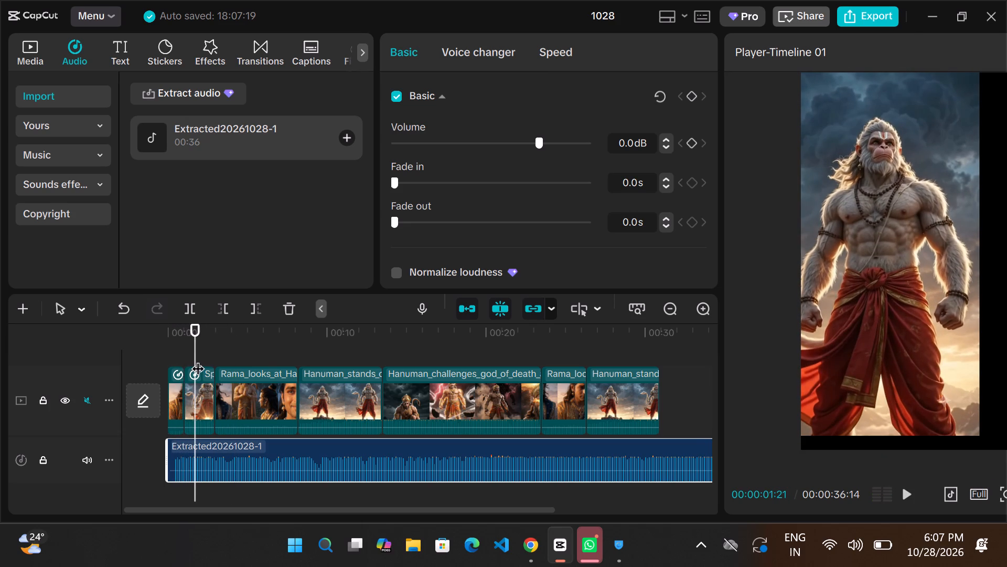
pyautogui.press('space')
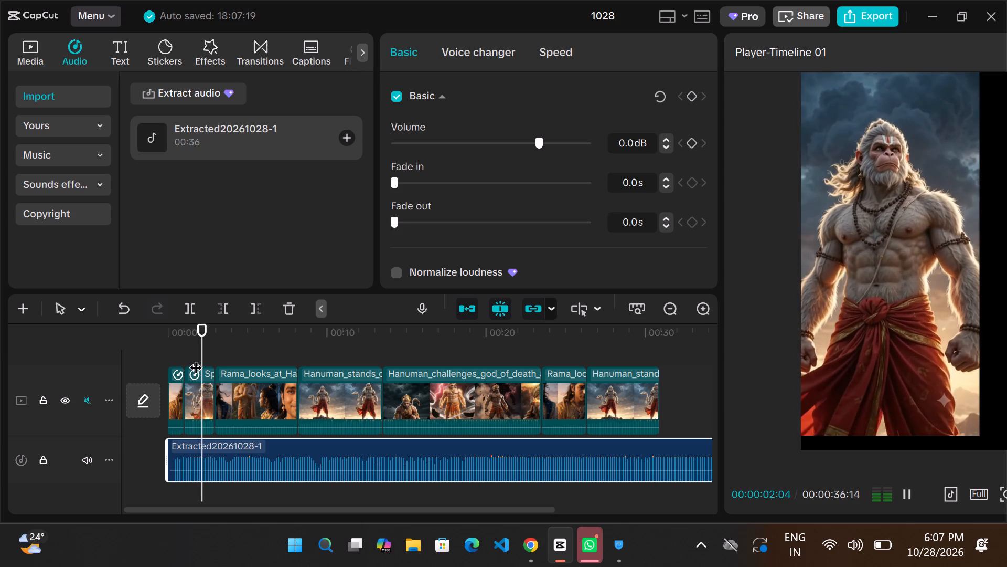
pyautogui.press('space')
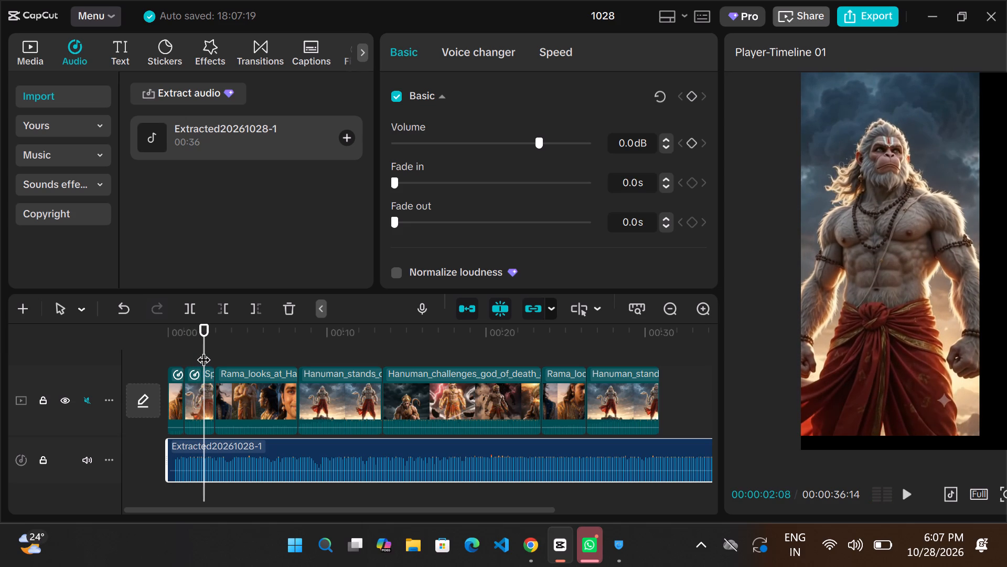
# Trim the end of the short Hanuman clip near the start to about 2 seconds on the timeline.
pyautogui.click(200, 380)
pyautogui.click(198, 393)
pyautogui.moveTo(213, 386); pyautogui.dragTo(214, 386)
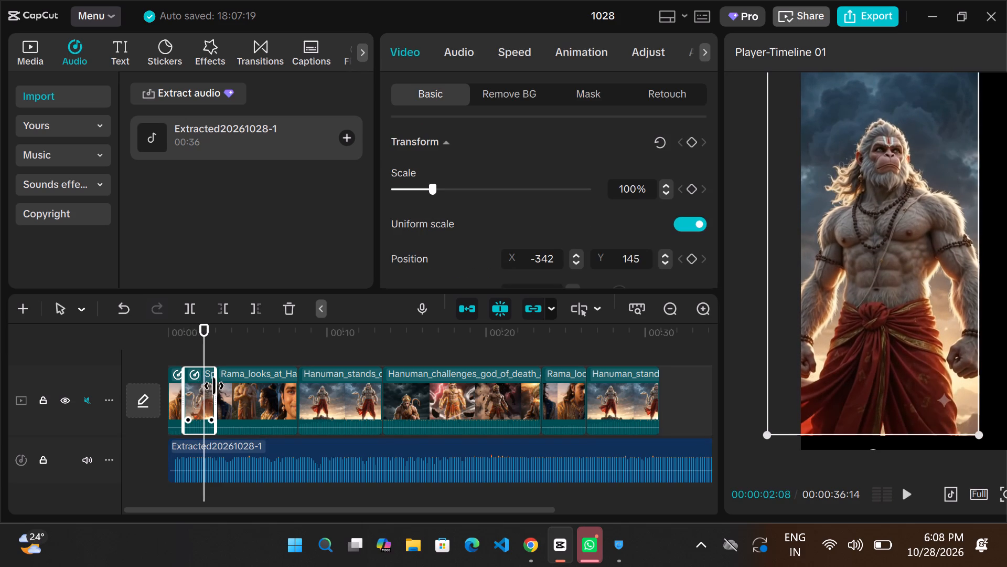
pyautogui.moveTo(214, 386); pyautogui.dragTo(192, 393)
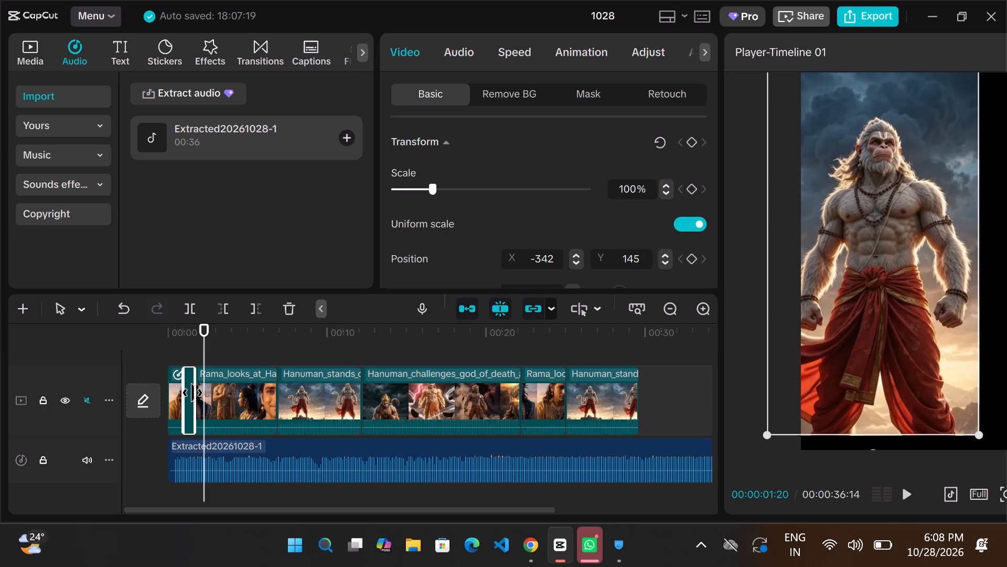
pyautogui.moveTo(192, 393); pyautogui.dragTo(196, 395)
pyautogui.click(232, 354)
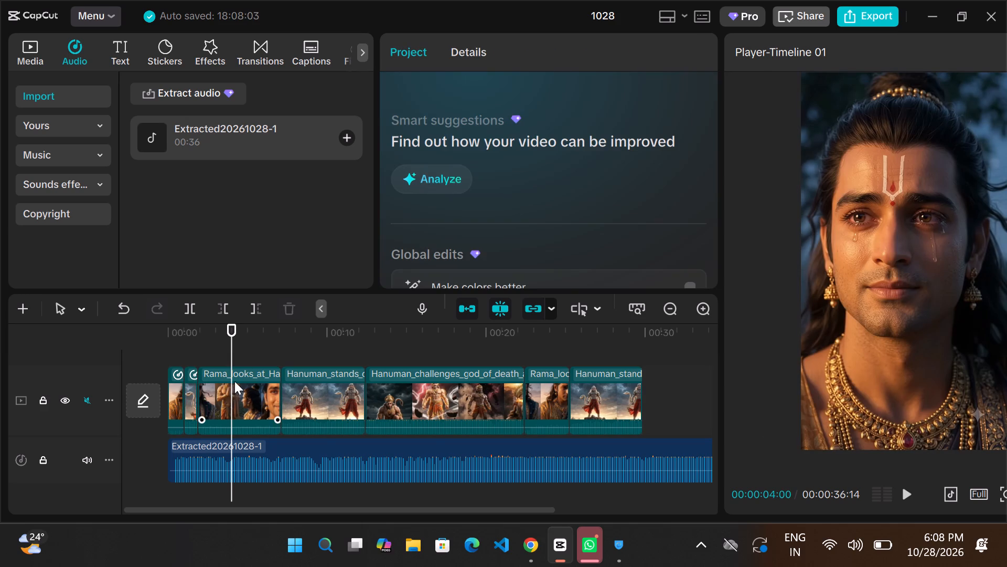
pyautogui.moveTo(230, 350); pyautogui.dragTo(177, 365)
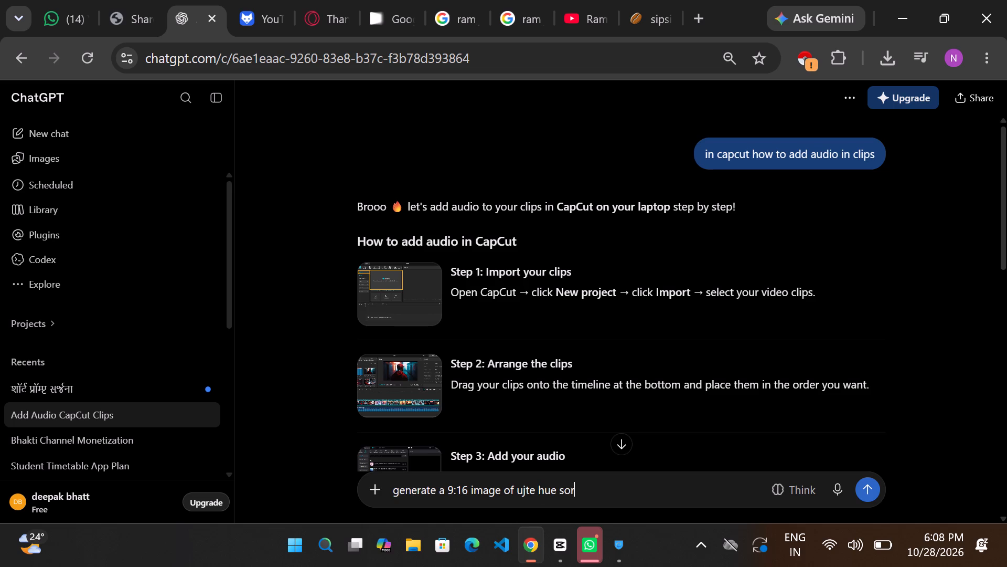
pyautogui.press('BackSpace')
pyautogui.press('BackSpace')
pyautogui.write('urya uday ki')
pyautogui.press('space')
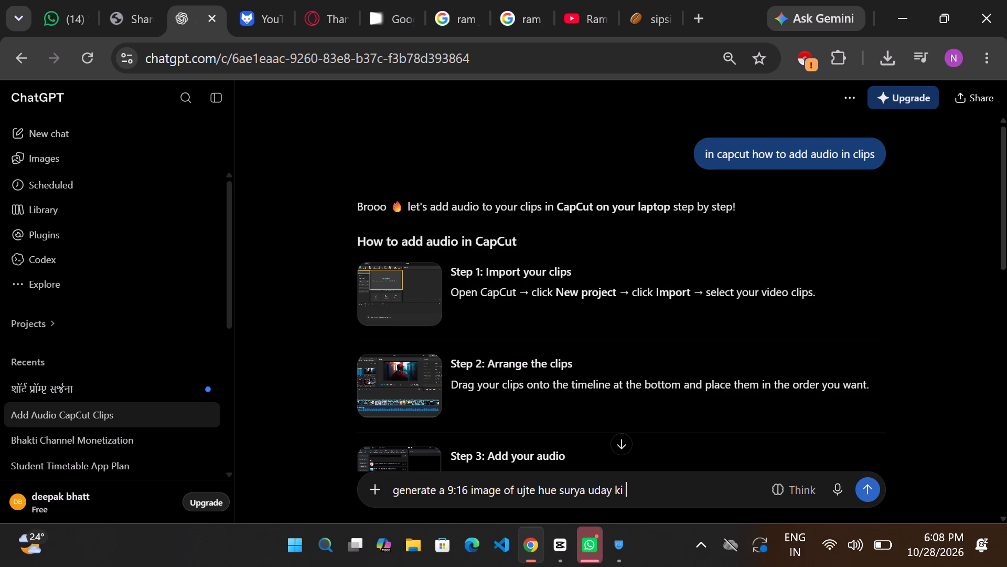
pyautogui.press('Return')
pyautogui.press('Return')
pyautogui.scroll(-2, 954, 398)
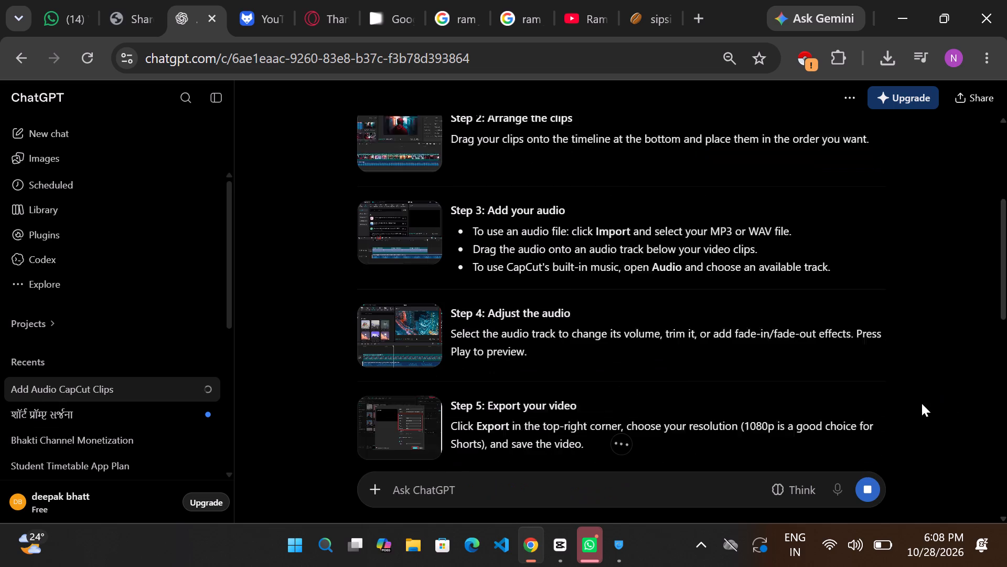
pyautogui.scroll(-4, 700, 366)
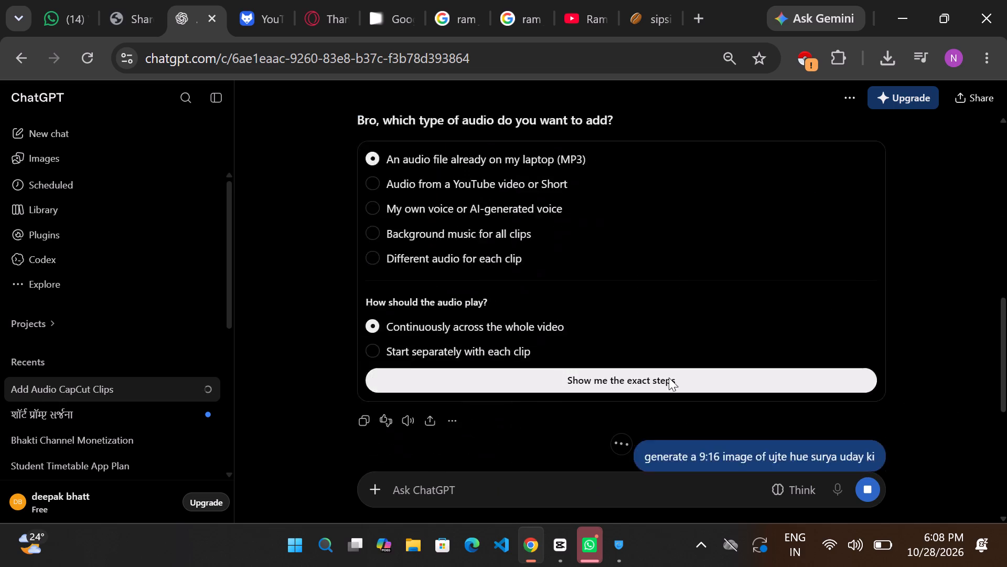
pyautogui.scroll(-3, 669, 377)
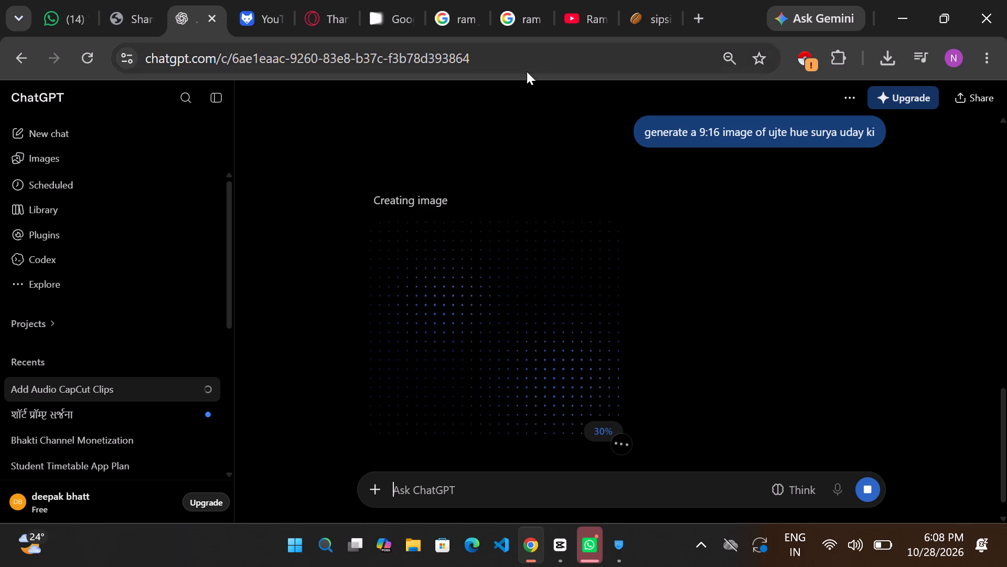
# Return to CapCut, play the opening from the start and check the beginning of the first long Rama clip around 00:00:01:27.
pyautogui.click(551, 543)
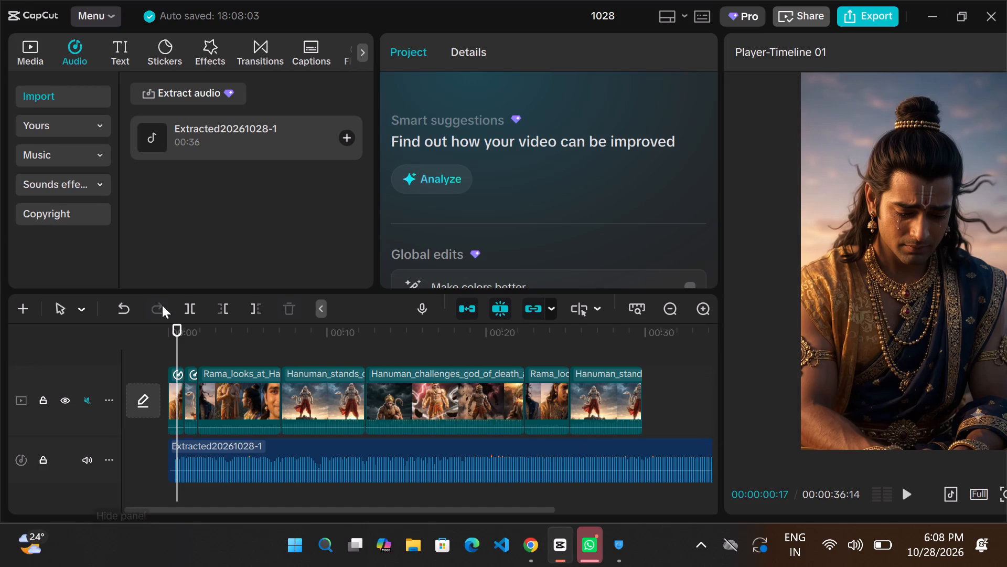
pyautogui.moveTo(176, 338); pyautogui.dragTo(160, 343)
pyautogui.press('space')
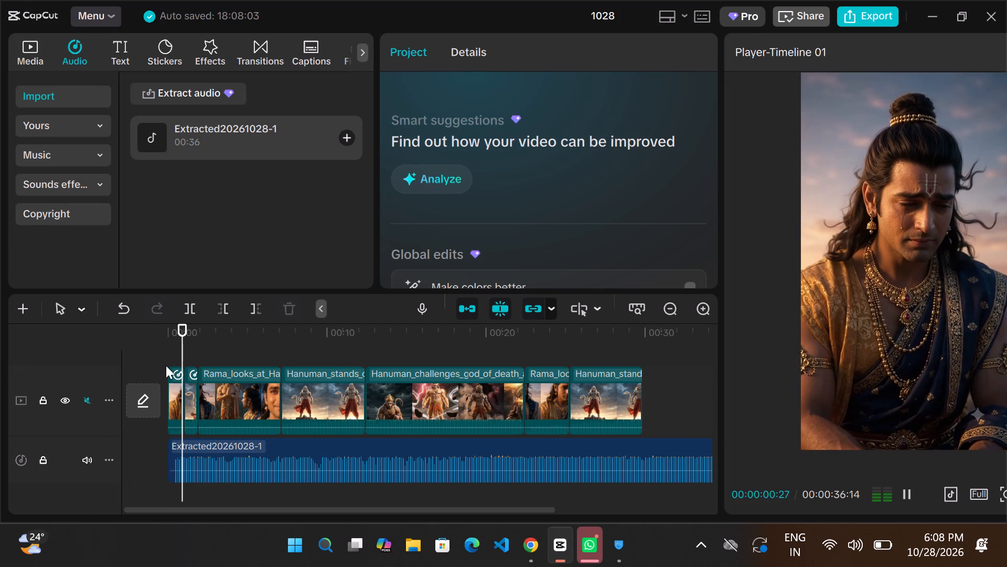
pyautogui.press('space')
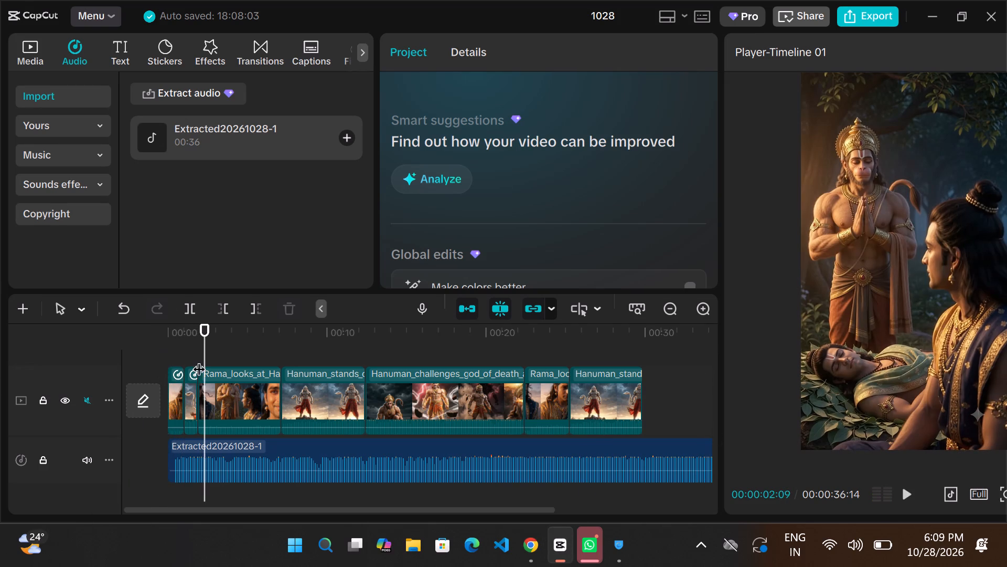
pyautogui.click(215, 389)
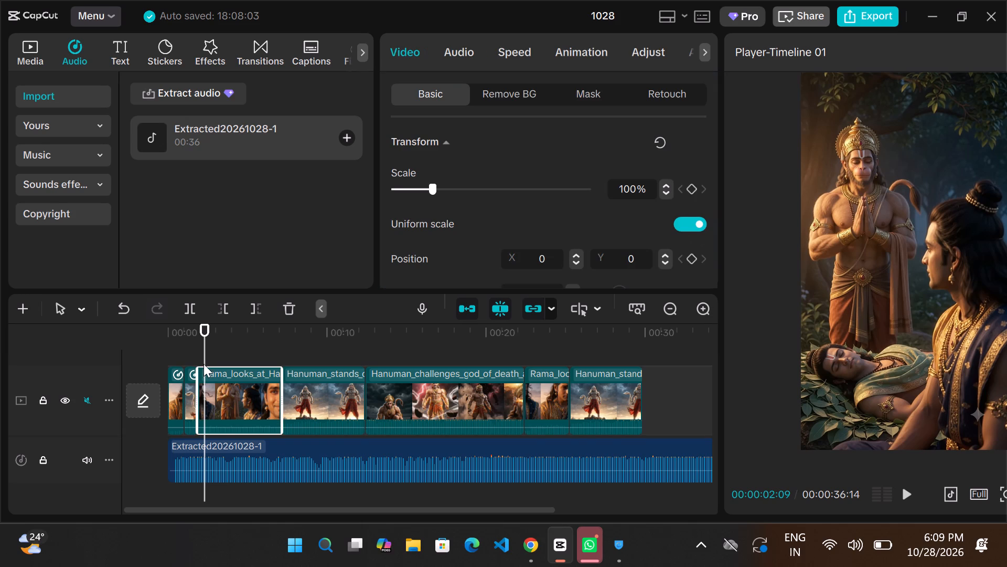
pyautogui.click(203, 353)
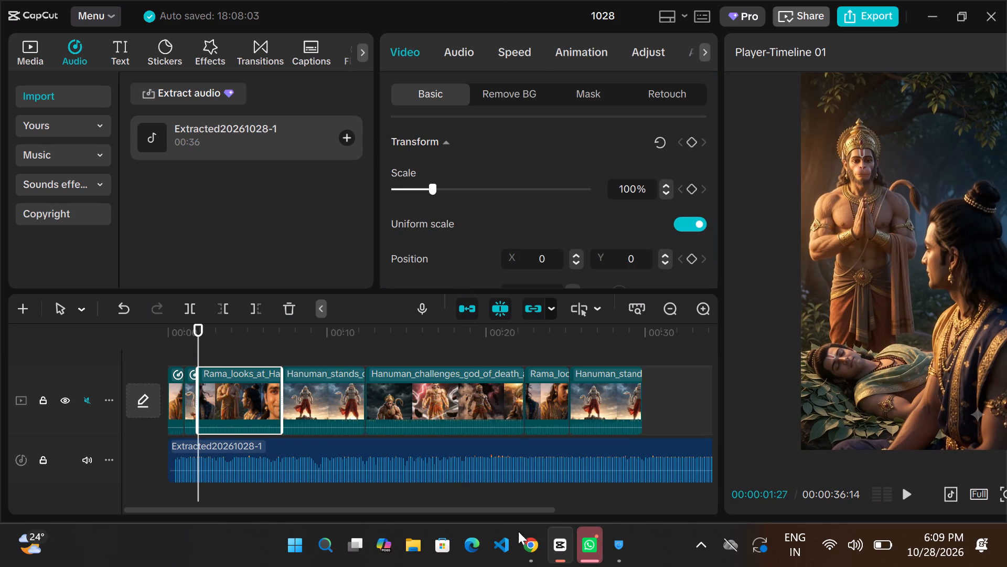
# Switch to ChatGPT in Chrome, download the generated sunrise image and close its sharing dialog.
pyautogui.click(531, 548)
pyautogui.scroll(-4, 523, 349)
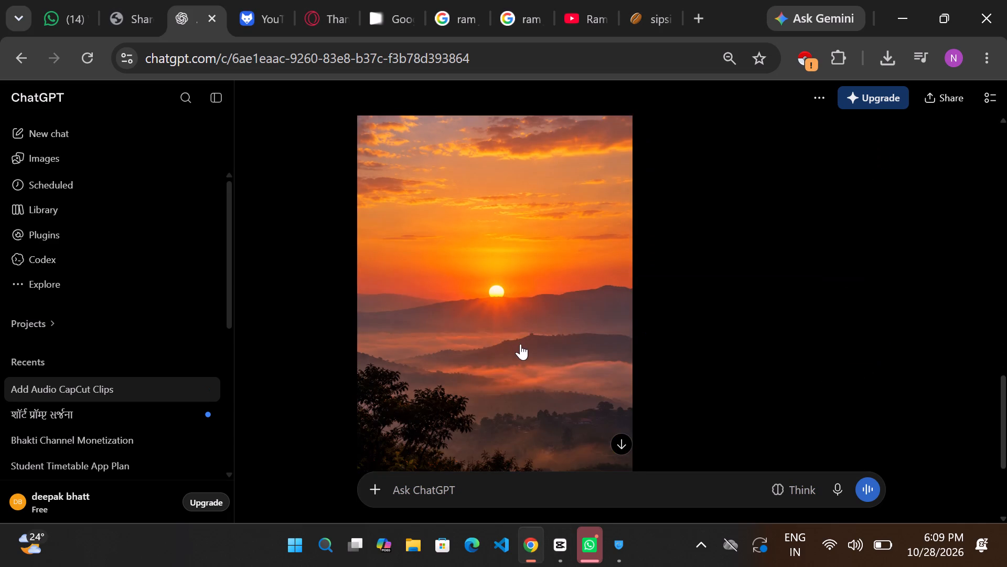
pyautogui.scroll(-1, 516, 337)
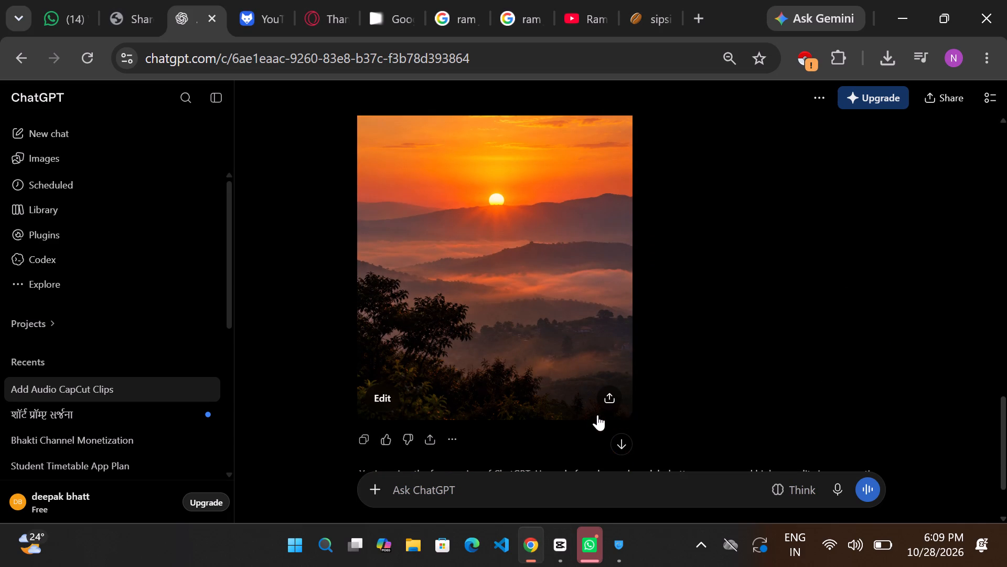
pyautogui.scroll(-2, 568, 401)
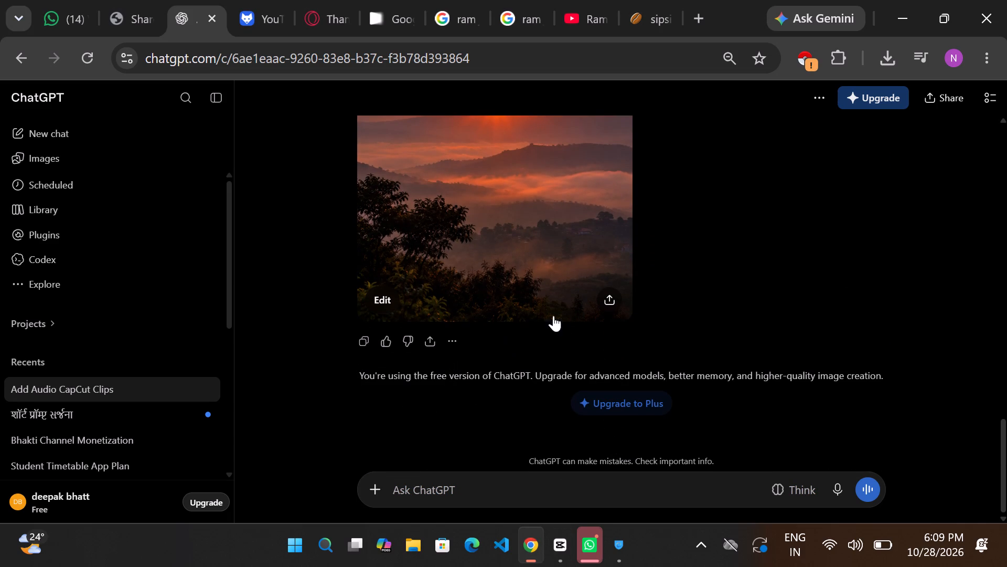
pyautogui.click(606, 297)
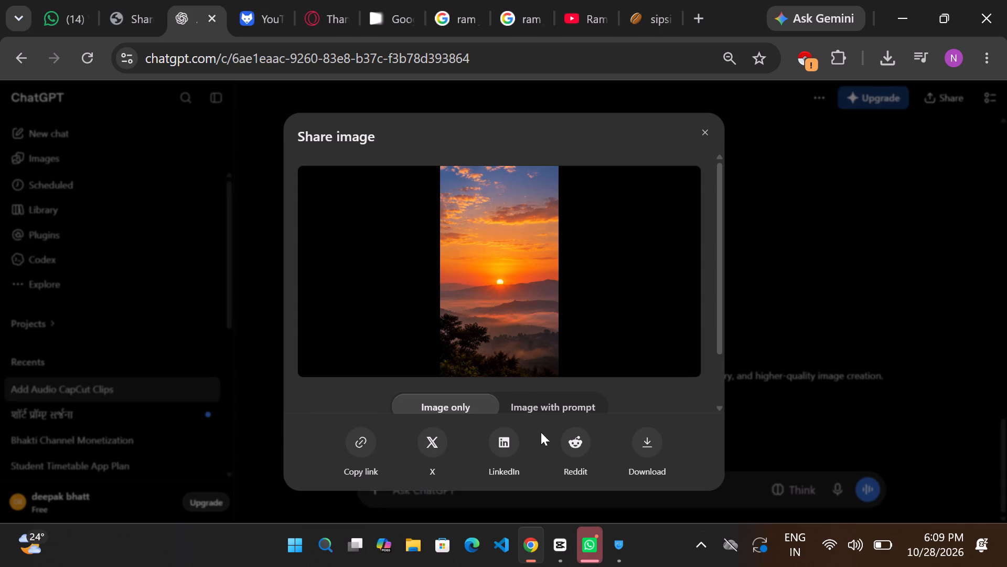
pyautogui.click(647, 437)
pyautogui.click(695, 136)
pyautogui.click(667, 192)
pyautogui.click(704, 143)
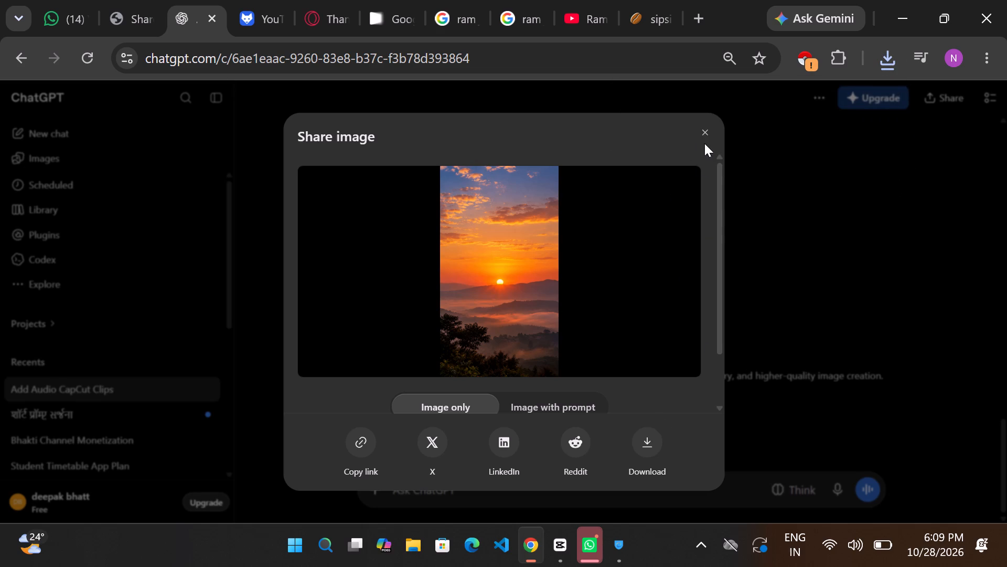
pyautogui.click(705, 134)
# Return to CapCut and place the playhead in the empty stretch after the last Hanuman_stands clip, at 00:00:31:12.
pyautogui.click(560, 548)
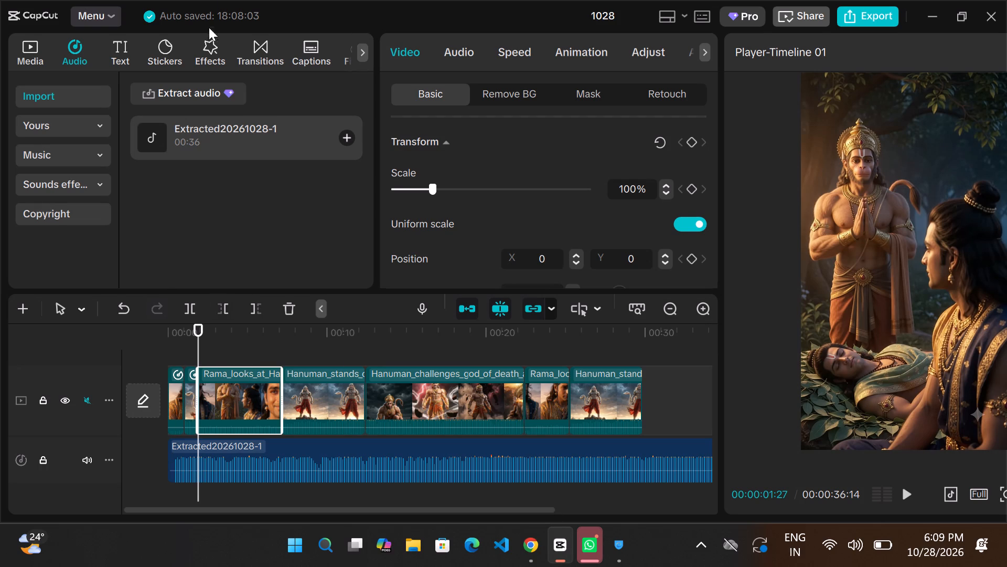
pyautogui.click(46, 47)
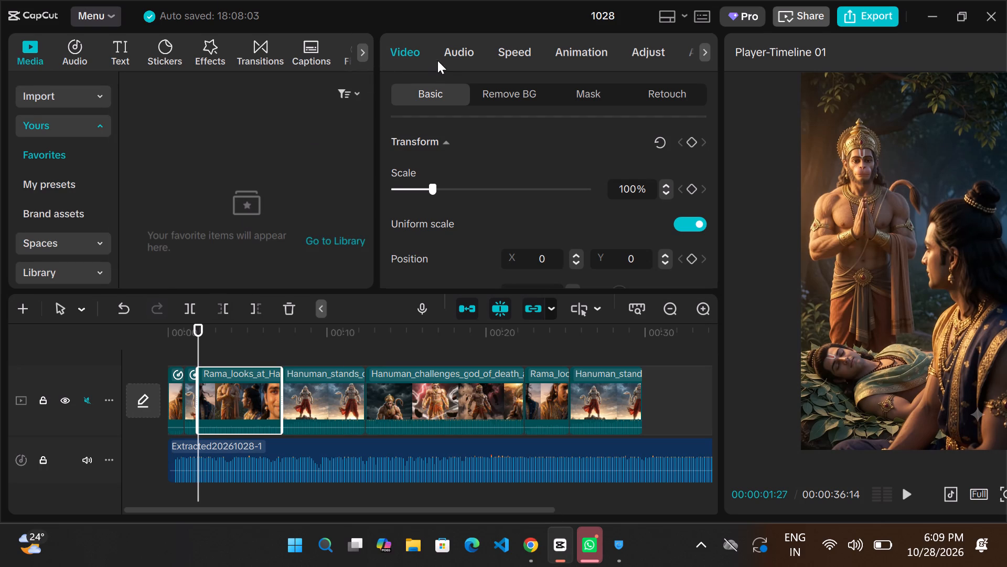
pyautogui.click(420, 46)
pyautogui.moveTo(197, 338); pyautogui.dragTo(488, 378)
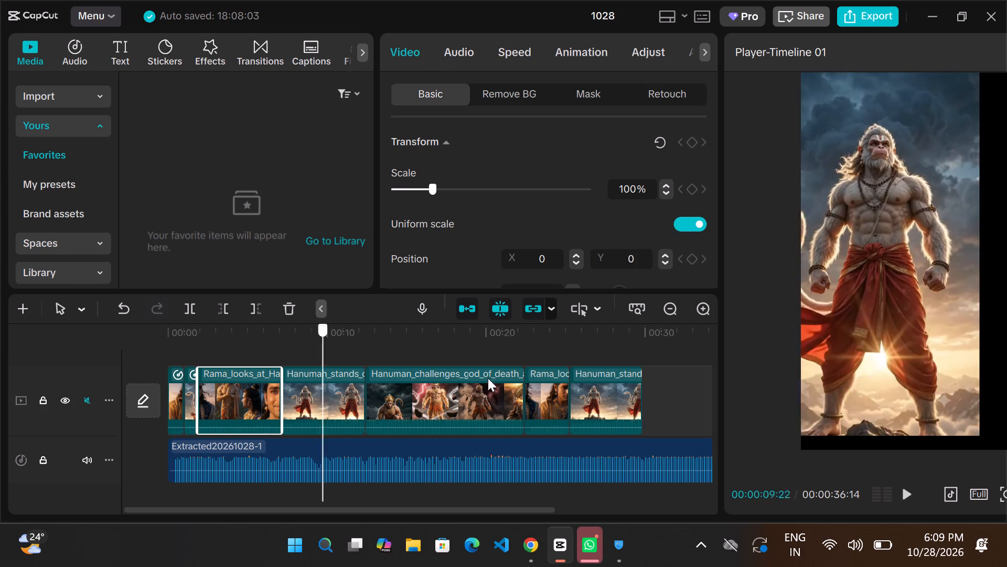
pyautogui.moveTo(488, 378); pyautogui.dragTo(644, 401)
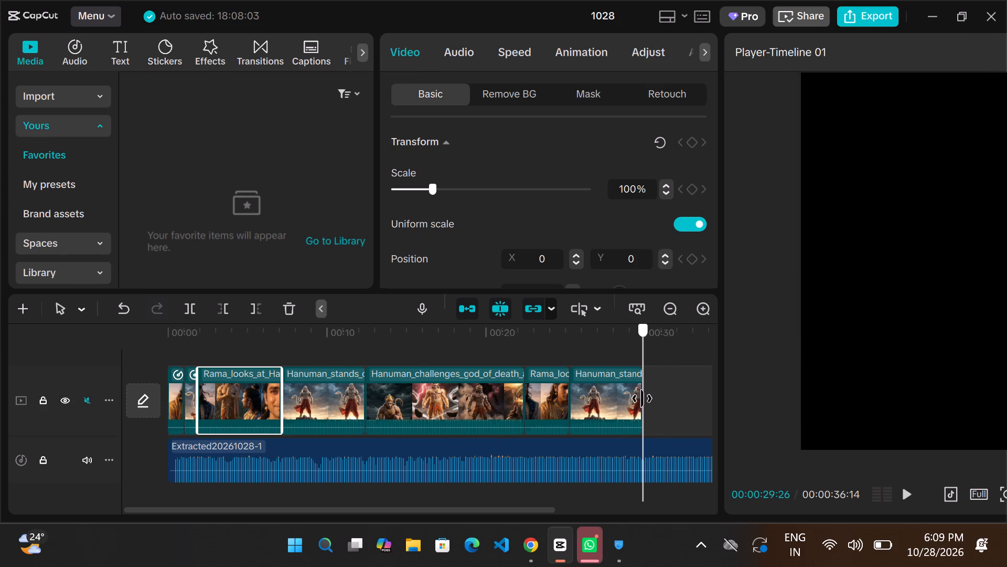
pyautogui.click(671, 383)
pyautogui.click(667, 383)
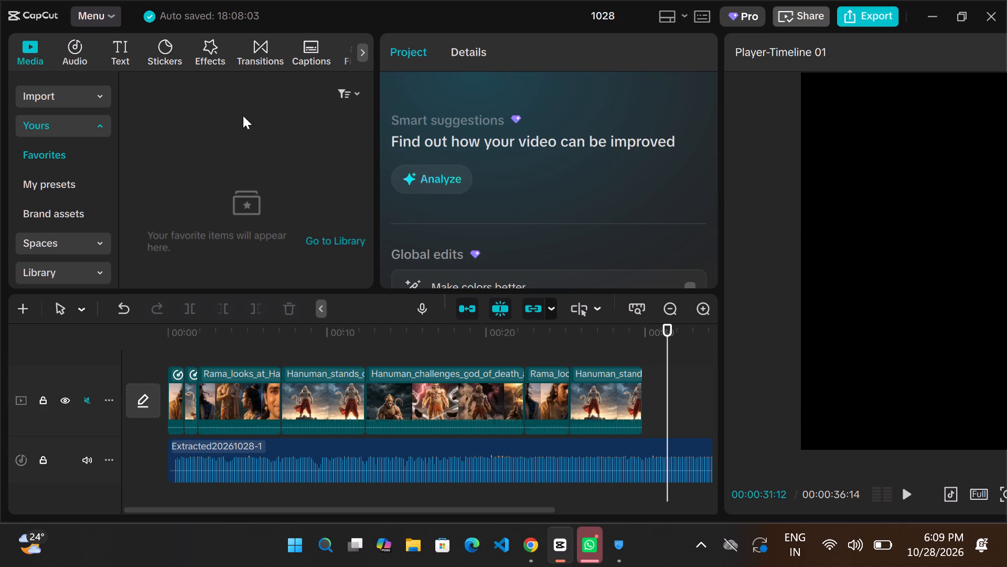
# Import the Golden Sunrise Over Misty Mountain image from Downloads into the project media.
pyautogui.click(24, 45)
pyautogui.click(58, 97)
pyautogui.scroll(-2, 193, 133)
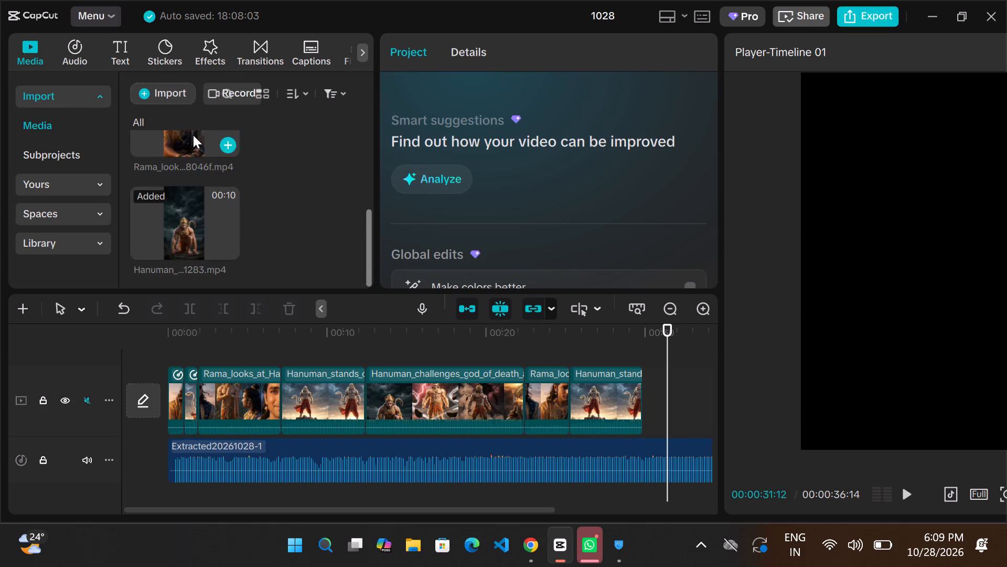
pyautogui.scroll(6, 194, 135)
pyautogui.click(181, 101)
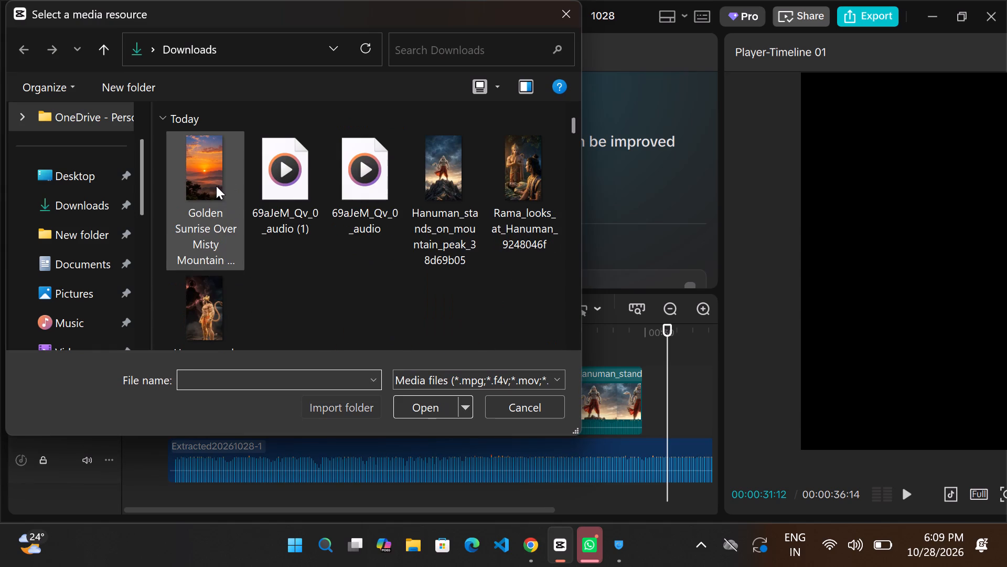
pyautogui.click(213, 181)
pyautogui.click(443, 406)
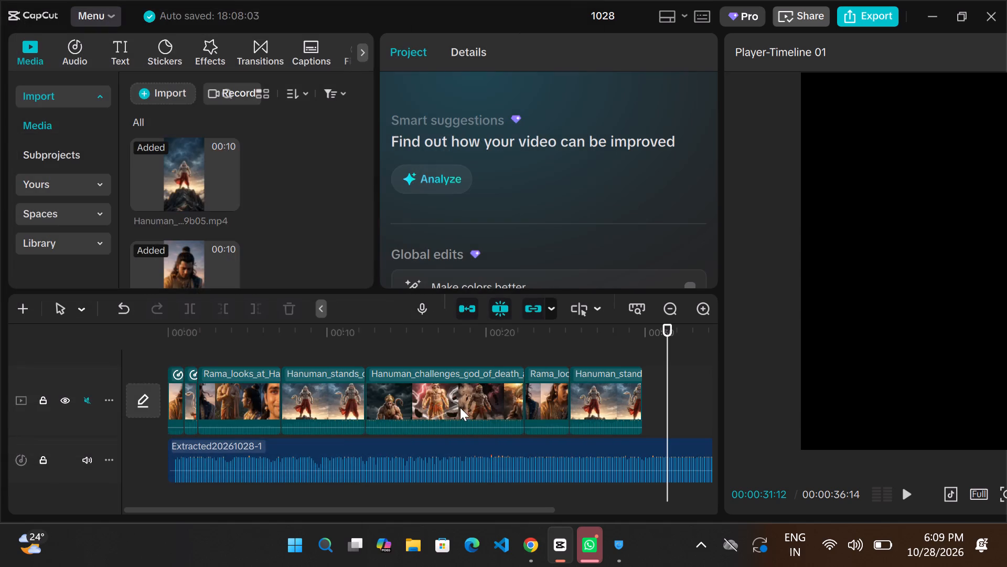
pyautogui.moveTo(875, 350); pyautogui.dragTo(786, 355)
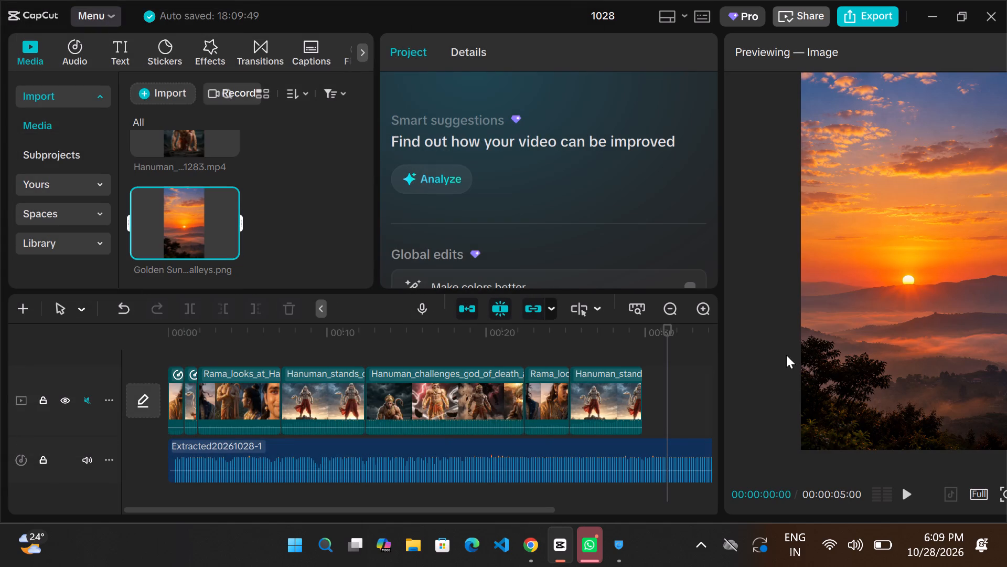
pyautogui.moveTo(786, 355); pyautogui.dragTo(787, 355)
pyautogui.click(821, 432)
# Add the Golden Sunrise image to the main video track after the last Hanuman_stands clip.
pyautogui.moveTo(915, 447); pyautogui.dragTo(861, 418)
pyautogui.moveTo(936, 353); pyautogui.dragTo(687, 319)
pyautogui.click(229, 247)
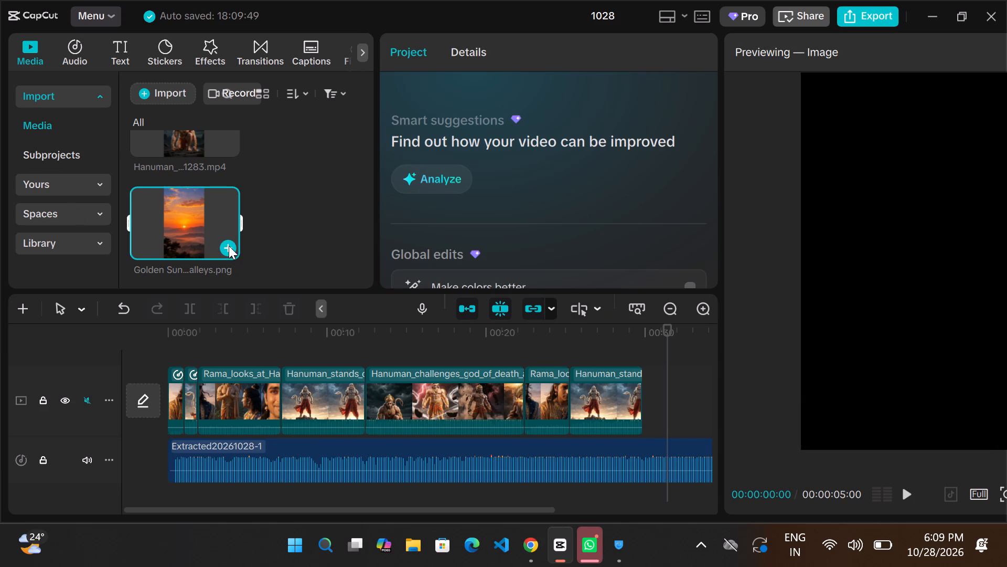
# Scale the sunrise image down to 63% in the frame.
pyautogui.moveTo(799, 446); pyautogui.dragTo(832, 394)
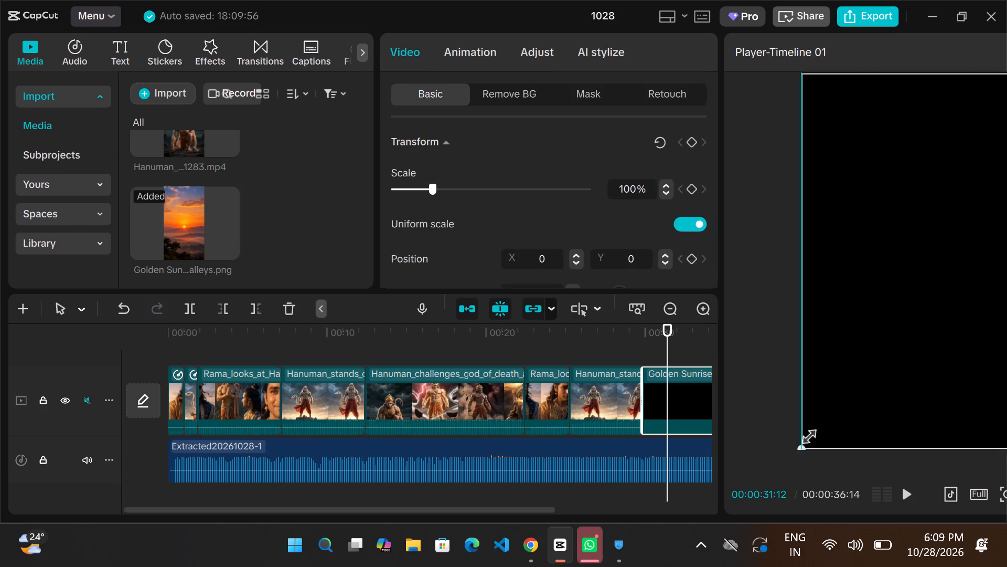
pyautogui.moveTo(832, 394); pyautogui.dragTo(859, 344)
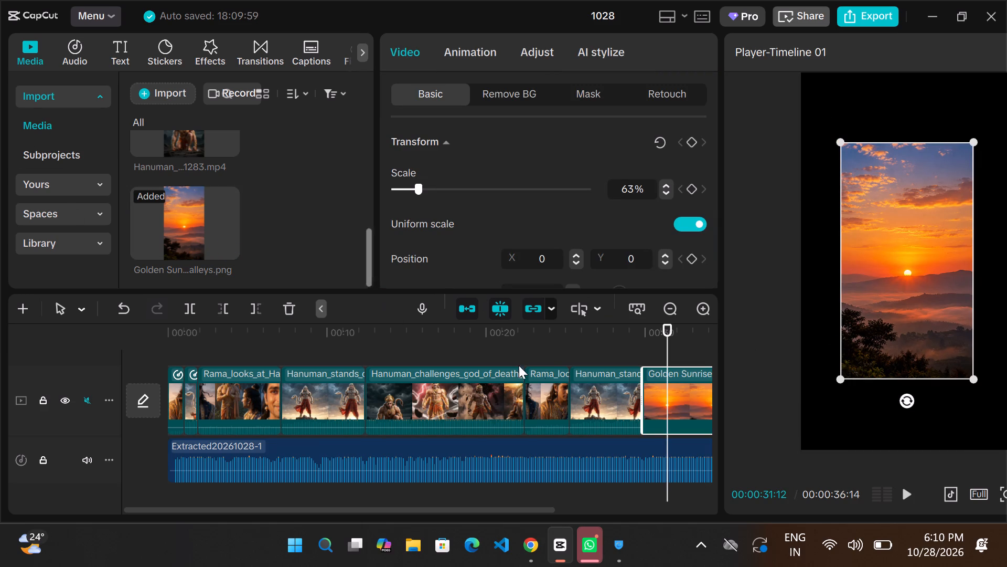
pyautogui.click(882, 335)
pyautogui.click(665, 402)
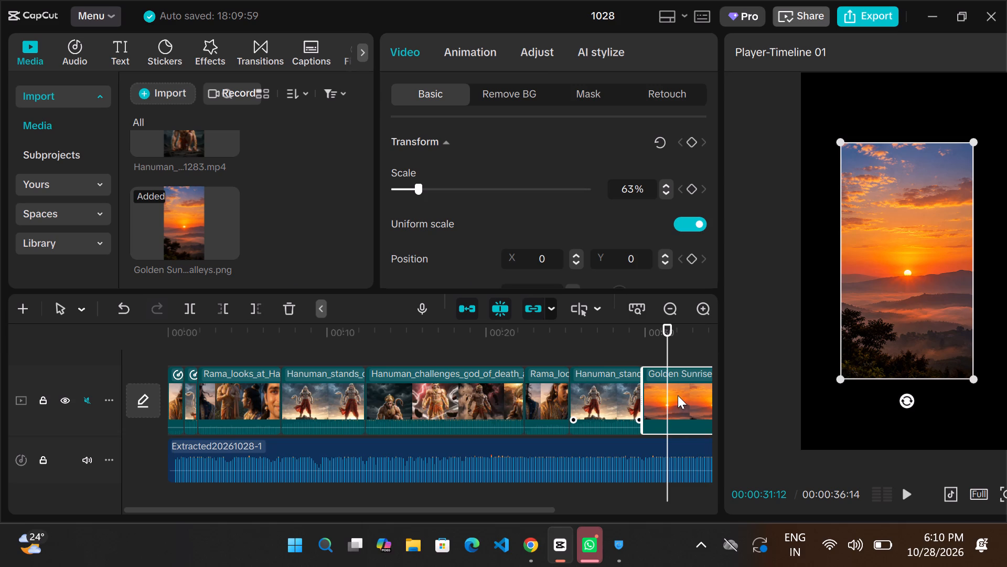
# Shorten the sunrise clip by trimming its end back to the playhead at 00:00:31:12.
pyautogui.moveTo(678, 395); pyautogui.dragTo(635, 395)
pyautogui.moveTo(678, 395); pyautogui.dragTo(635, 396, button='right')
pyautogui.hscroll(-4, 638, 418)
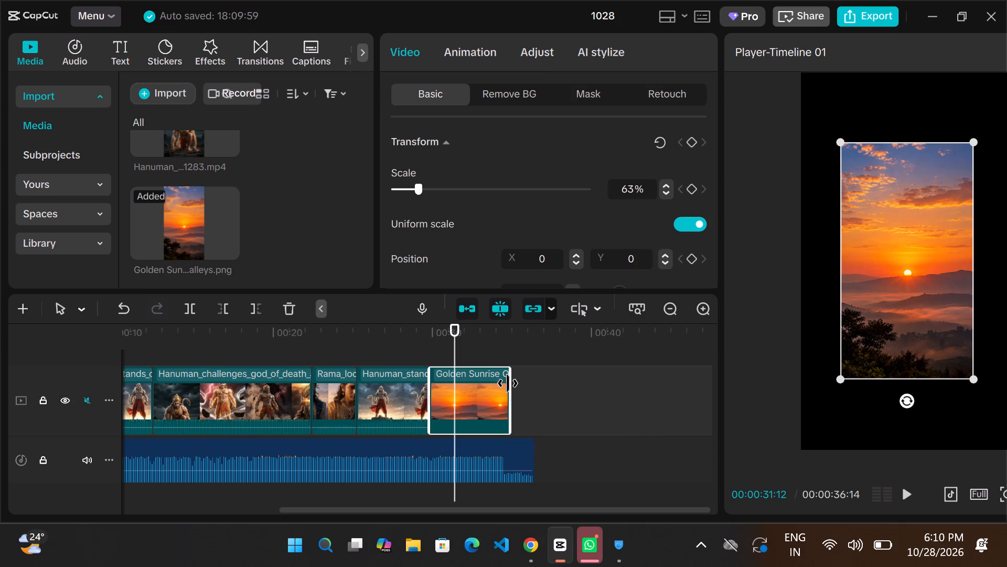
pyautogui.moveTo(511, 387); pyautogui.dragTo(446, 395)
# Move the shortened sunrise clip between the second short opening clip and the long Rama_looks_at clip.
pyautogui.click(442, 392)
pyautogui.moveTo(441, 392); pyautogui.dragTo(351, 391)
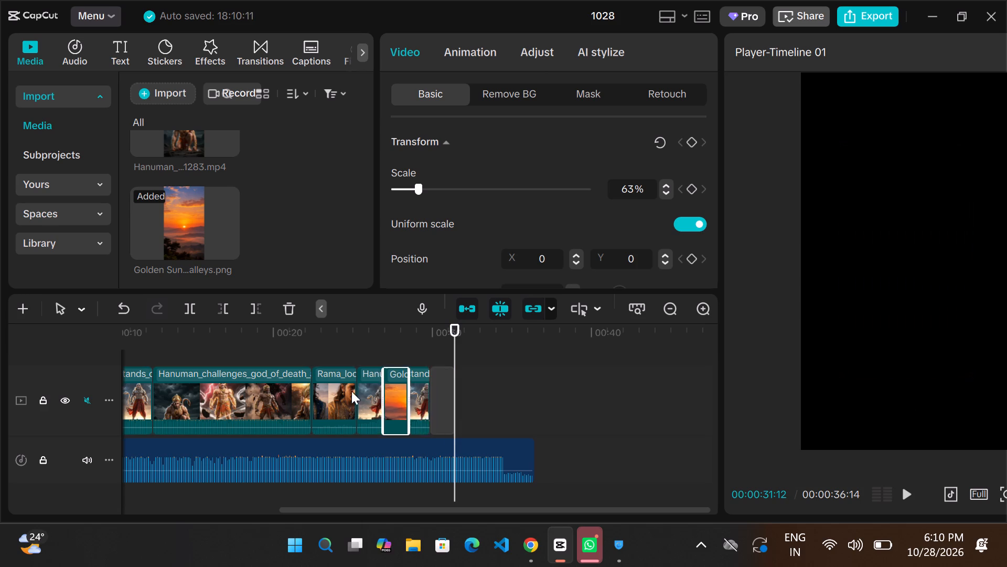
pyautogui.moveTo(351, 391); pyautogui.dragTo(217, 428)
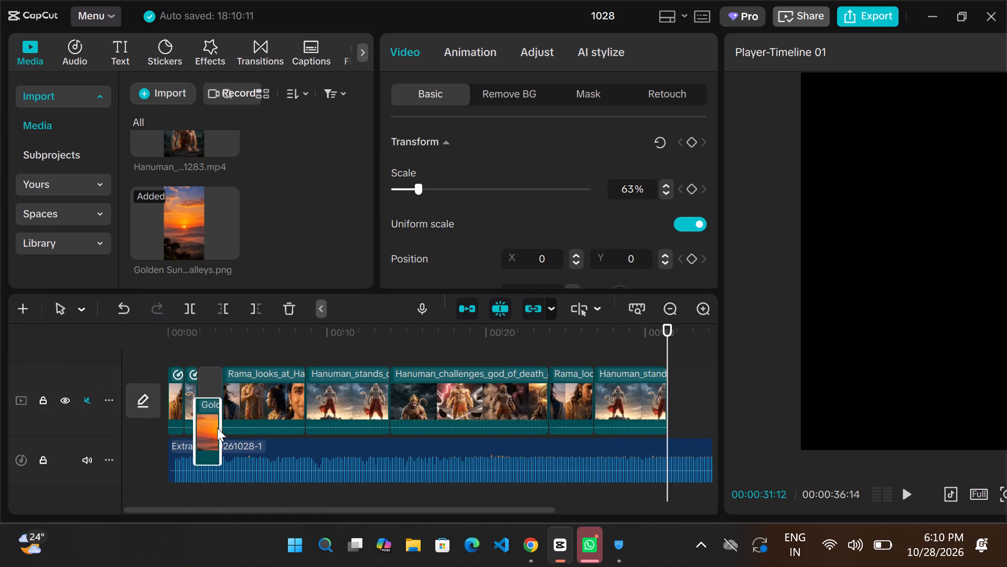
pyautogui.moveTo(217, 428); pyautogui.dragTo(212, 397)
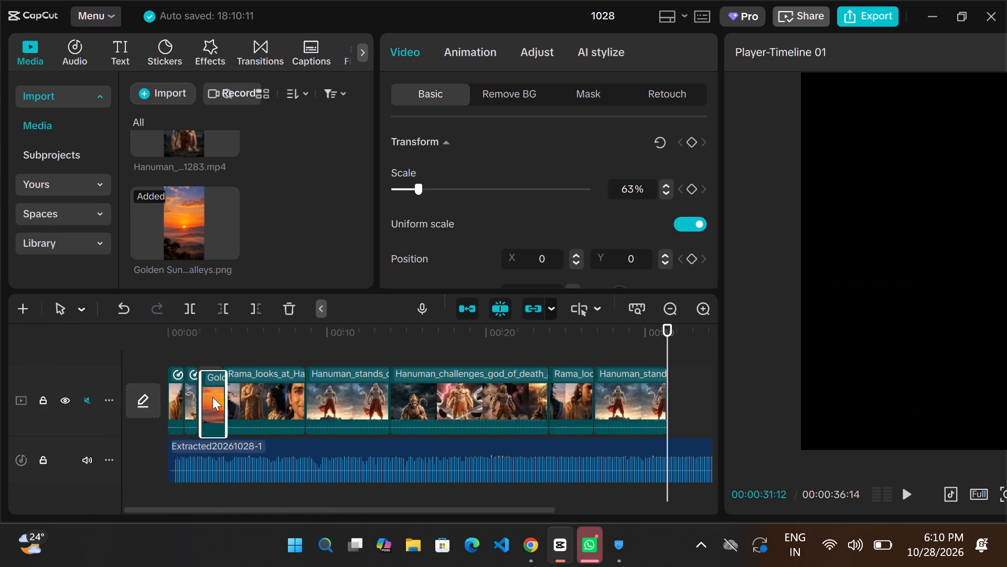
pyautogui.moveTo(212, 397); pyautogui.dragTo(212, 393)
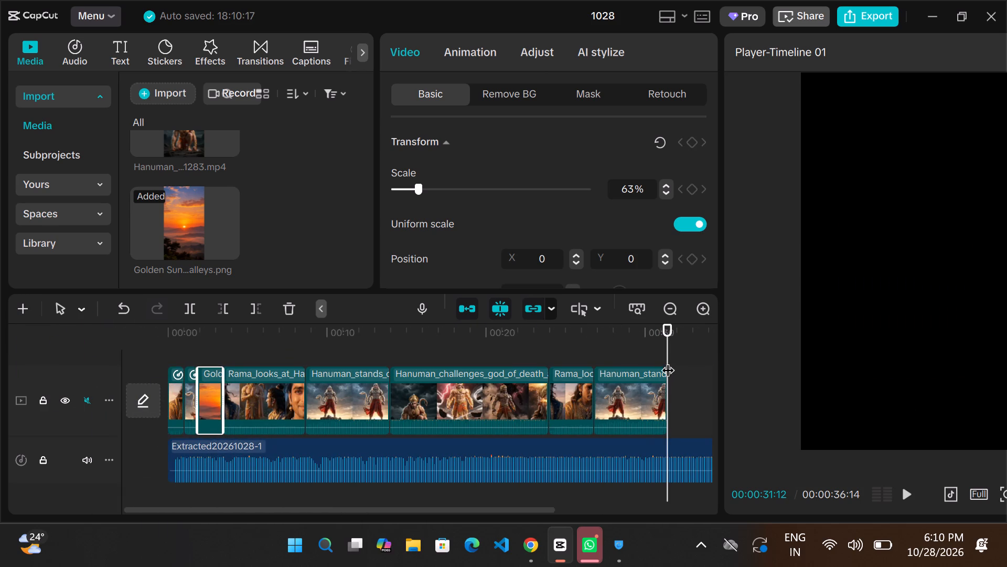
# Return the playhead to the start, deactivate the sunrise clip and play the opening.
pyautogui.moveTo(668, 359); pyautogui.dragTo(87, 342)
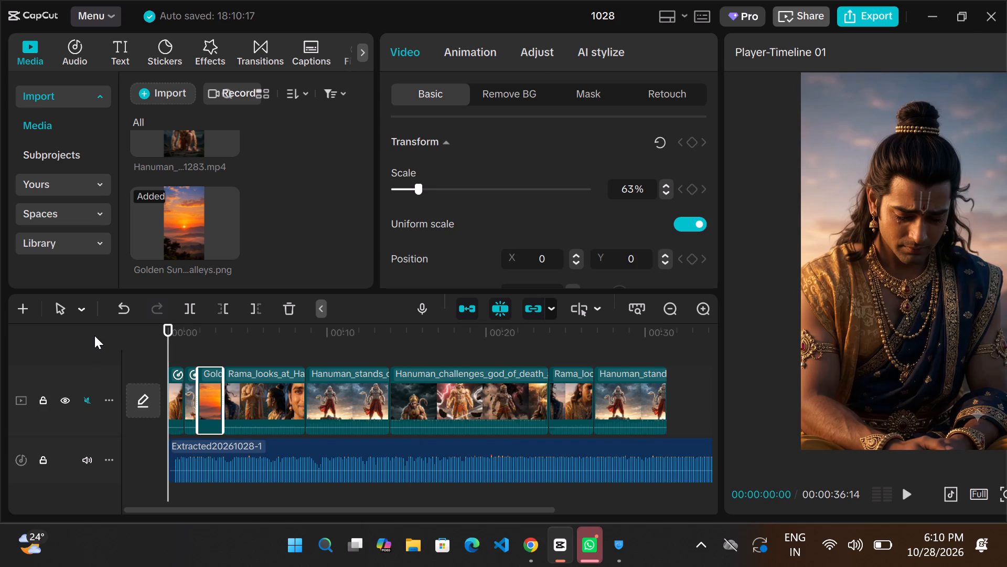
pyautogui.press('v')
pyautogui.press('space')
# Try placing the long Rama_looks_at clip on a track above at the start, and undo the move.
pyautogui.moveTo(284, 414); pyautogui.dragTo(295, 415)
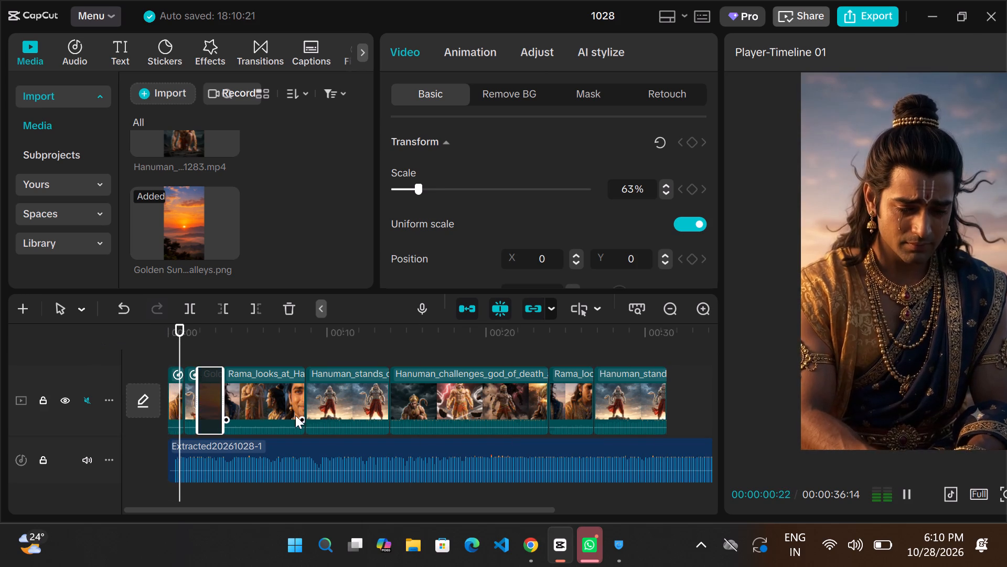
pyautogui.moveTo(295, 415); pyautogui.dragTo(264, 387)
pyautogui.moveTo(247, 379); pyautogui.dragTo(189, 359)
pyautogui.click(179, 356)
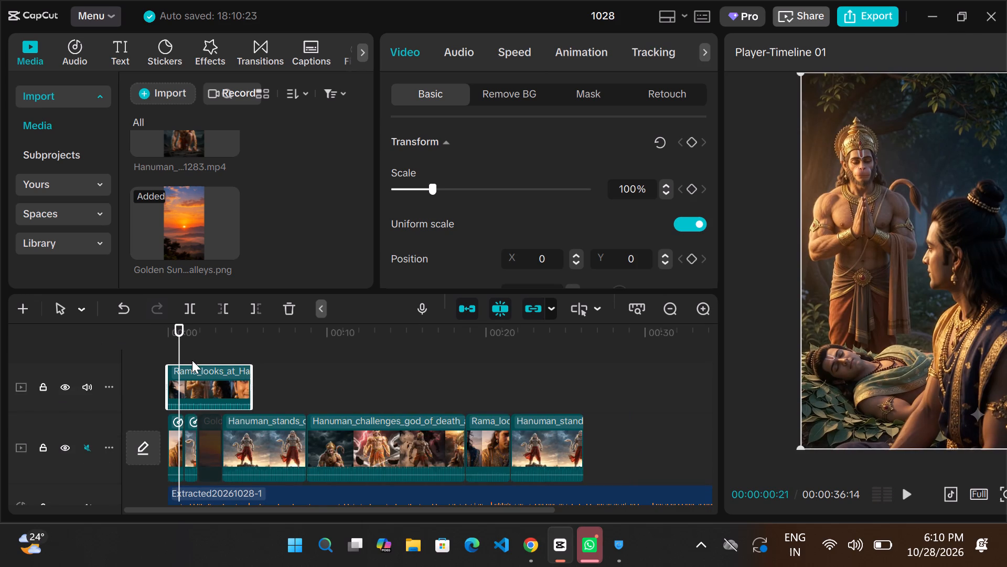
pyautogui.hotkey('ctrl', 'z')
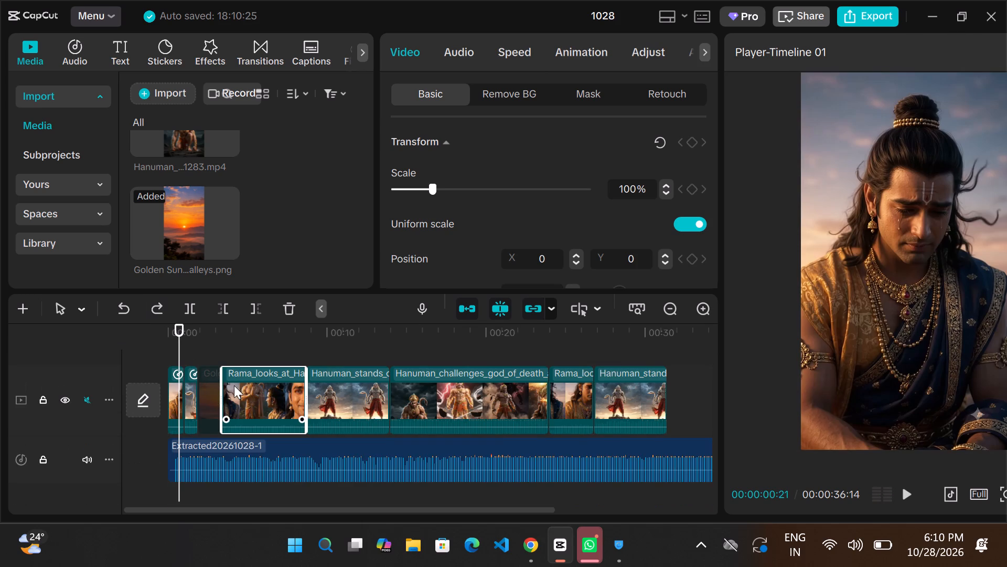
# Play the opening through the sunrise clip and set the playhead over it at 00:00:02:28.
pyautogui.click(210, 389)
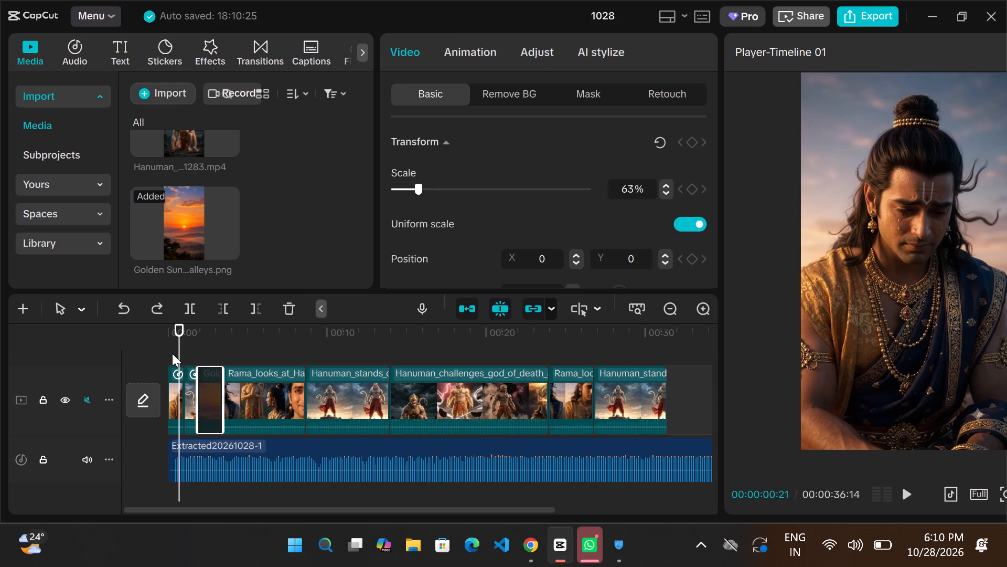
pyautogui.press('space')
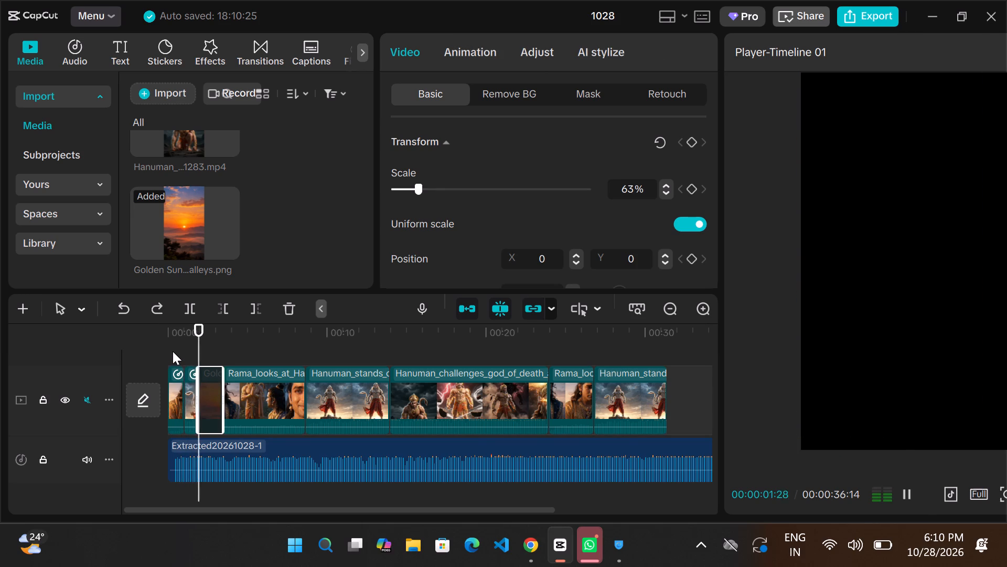
pyautogui.click(205, 393)
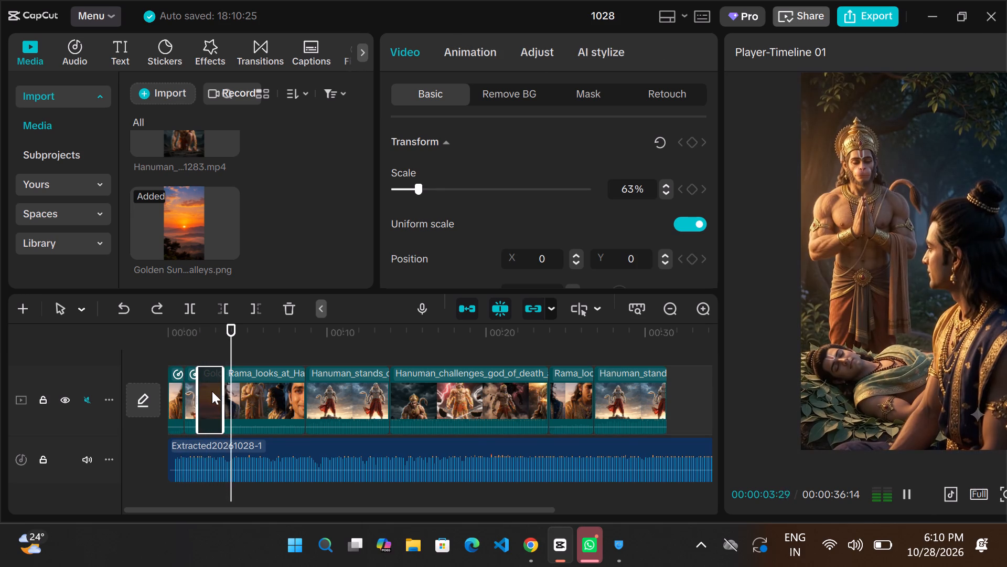
pyautogui.moveTo(242, 349); pyautogui.dragTo(215, 357)
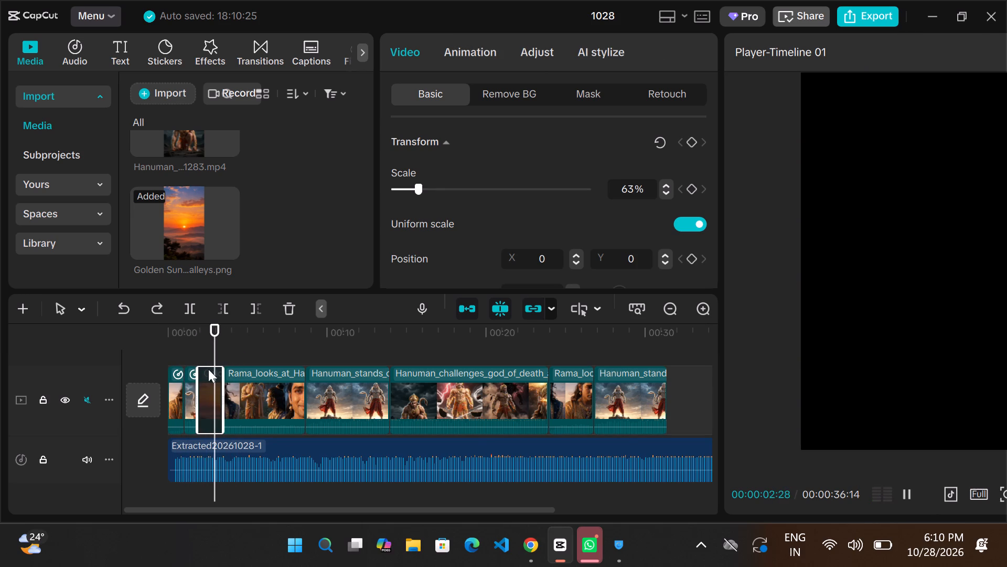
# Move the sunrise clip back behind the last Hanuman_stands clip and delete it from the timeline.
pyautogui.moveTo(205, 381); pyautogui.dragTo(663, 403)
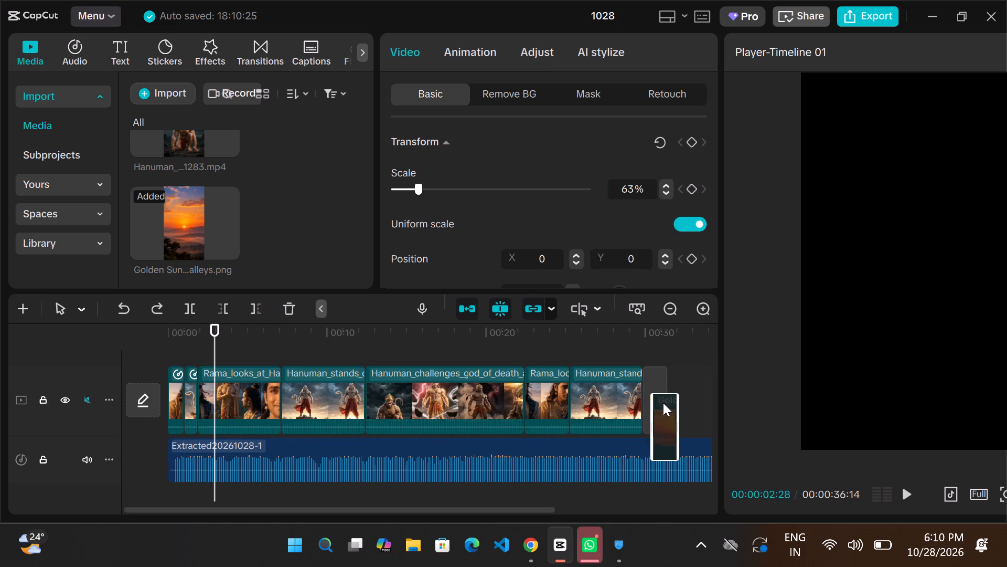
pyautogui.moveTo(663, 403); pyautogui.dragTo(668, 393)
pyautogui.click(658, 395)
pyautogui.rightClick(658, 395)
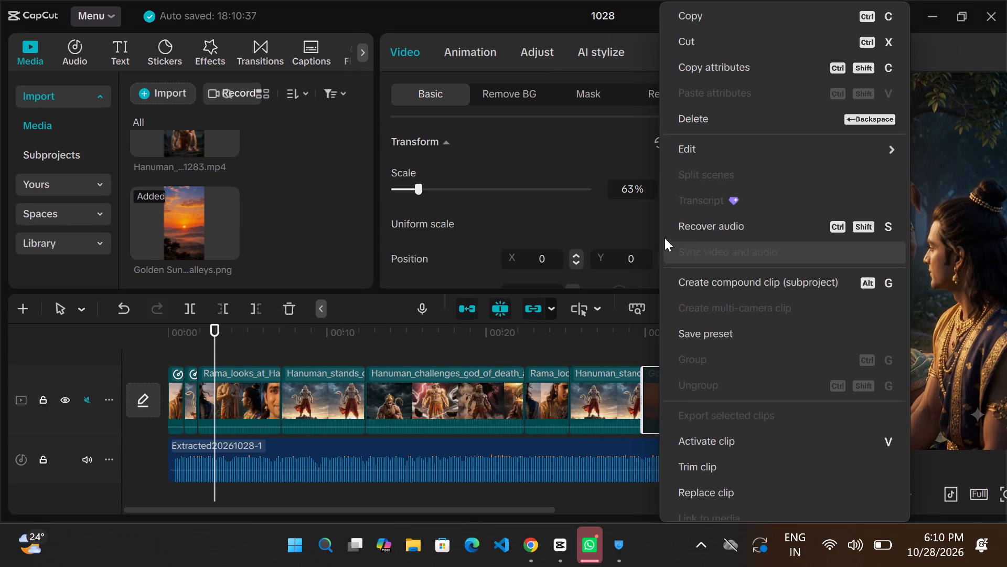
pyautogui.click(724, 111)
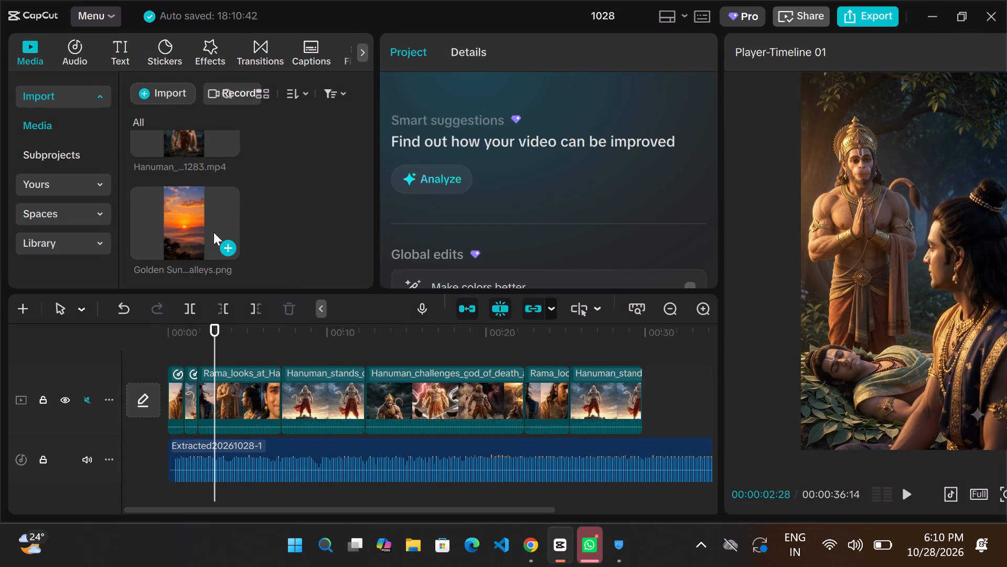
# Insert the sunrise image afresh before the long Rama_looks_at clip and trim it to about 1 second.
pyautogui.moveTo(218, 238); pyautogui.dragTo(226, 241)
pyautogui.click(236, 246)
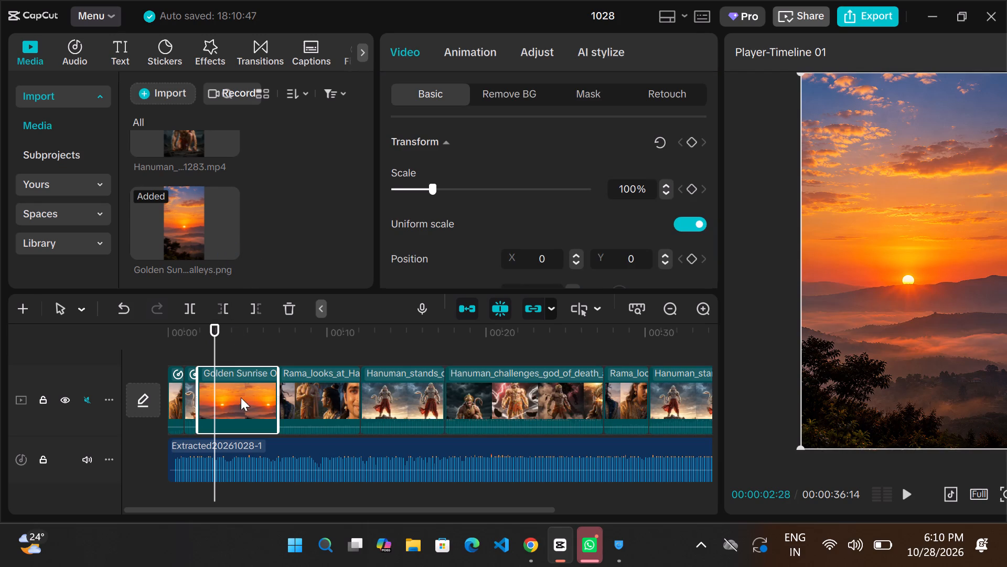
pyautogui.moveTo(280, 390); pyautogui.dragTo(232, 406)
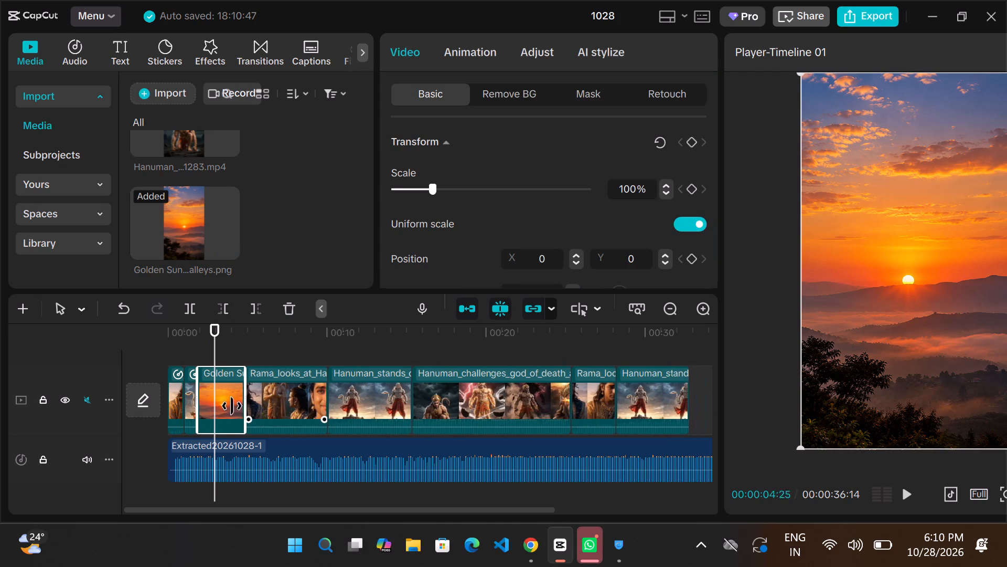
pyautogui.moveTo(232, 406); pyautogui.dragTo(213, 408)
# Play the opening from the start through the sunrise image and into the Rama_looks_at clip.
pyautogui.moveTo(216, 339); pyautogui.dragTo(153, 343)
pyautogui.press('space')
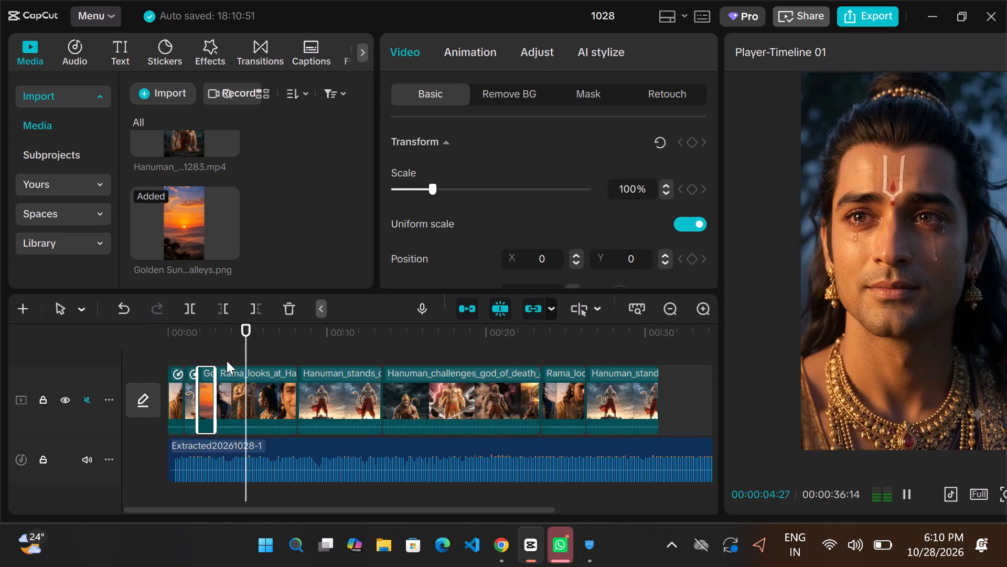
pyautogui.click(275, 346)
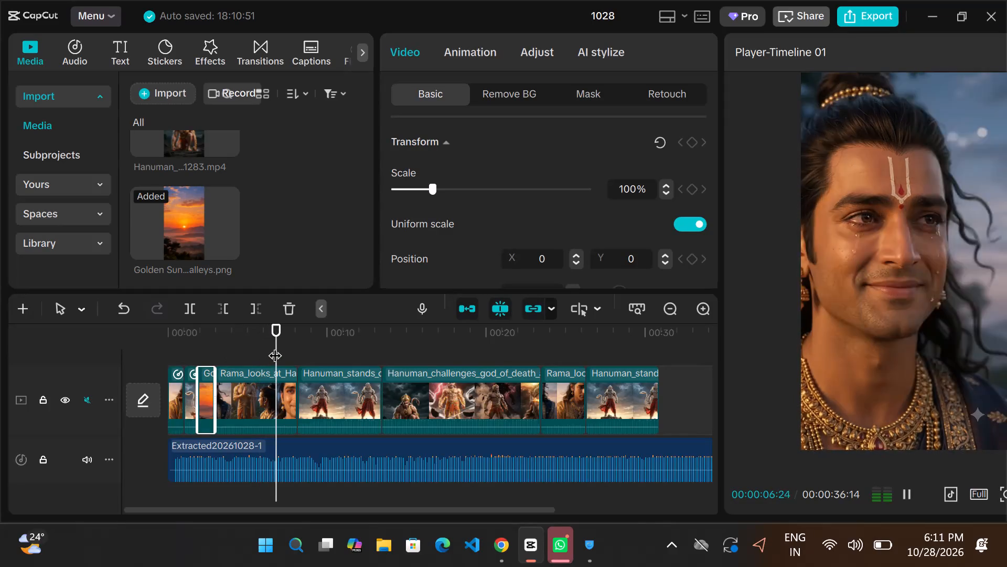
# Trim the end of the long Rama_looks_at clip back to the playhead at 00:00:06:14.
pyautogui.click(267, 388)
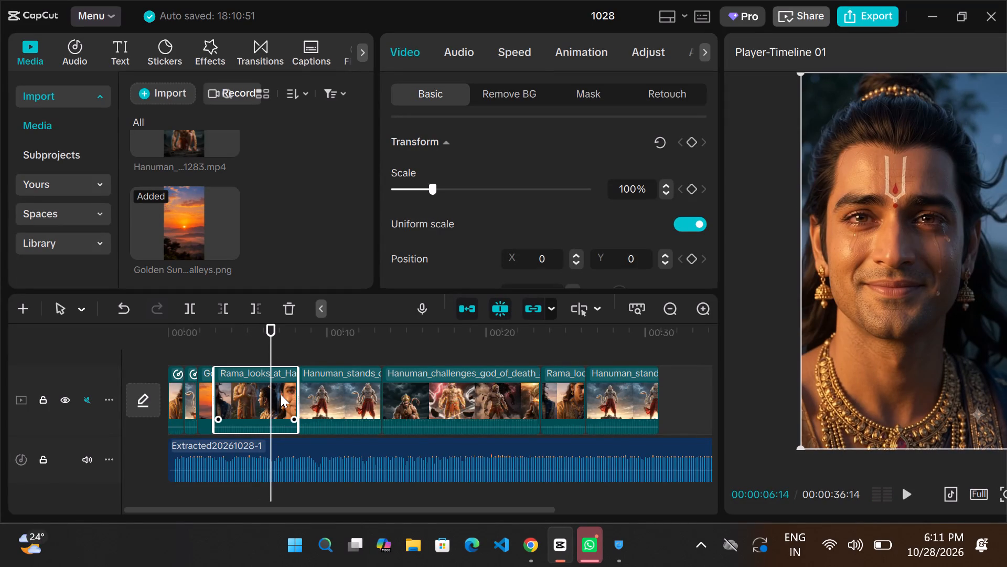
pyautogui.moveTo(296, 386); pyautogui.dragTo(271, 395)
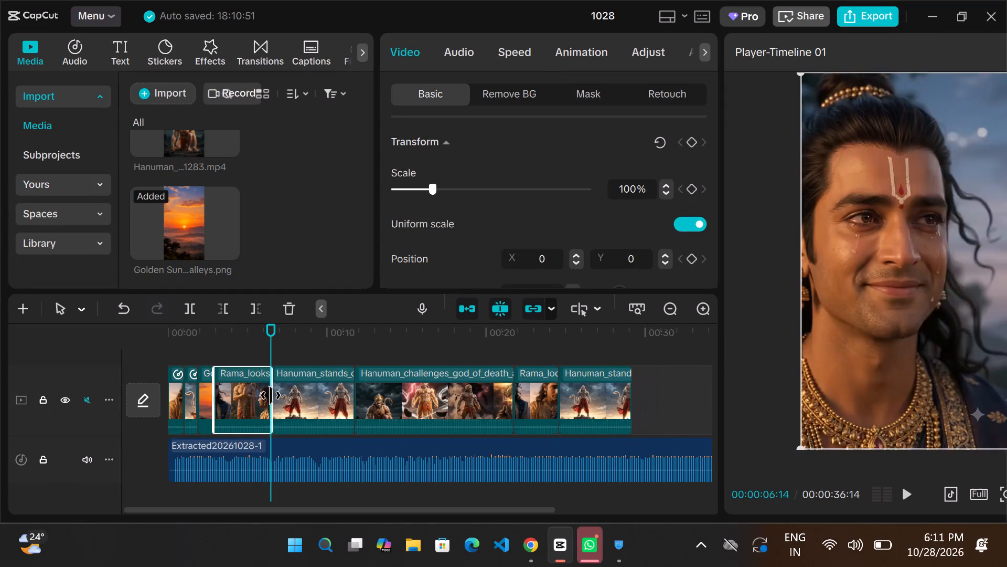
pyautogui.moveTo(271, 395); pyautogui.dragTo(270, 395)
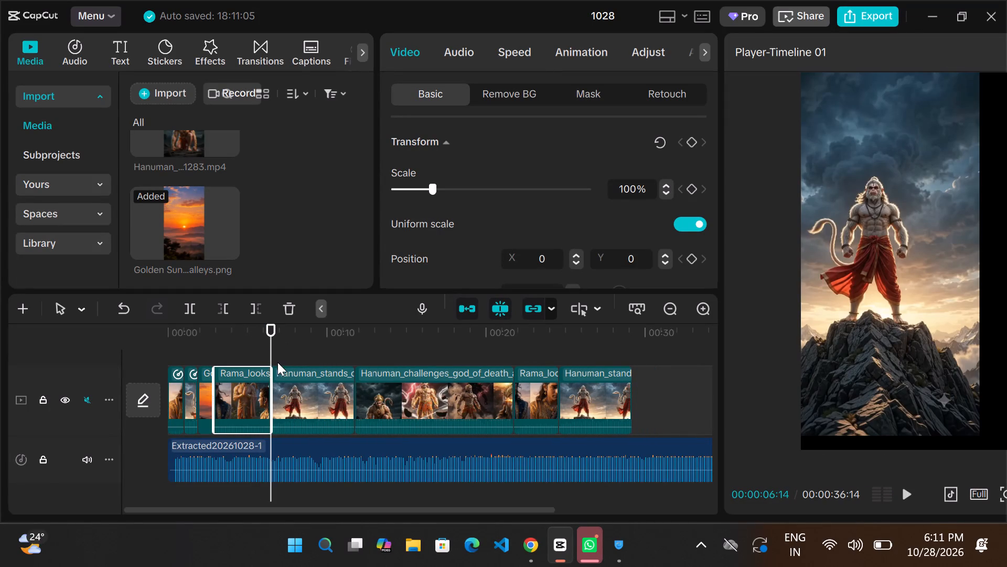
# Play the timeline from 00:00:06:14 through the Hanuman_stands and Hanuman_challenges clips, pausing along the way, into the following Rama_looks clip.
pyautogui.press('space')
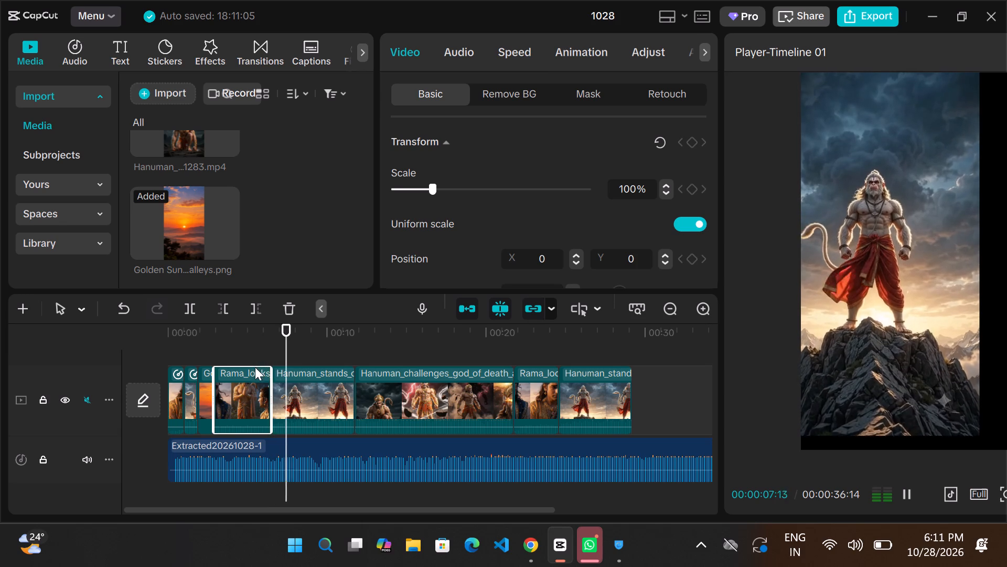
pyautogui.press('space')
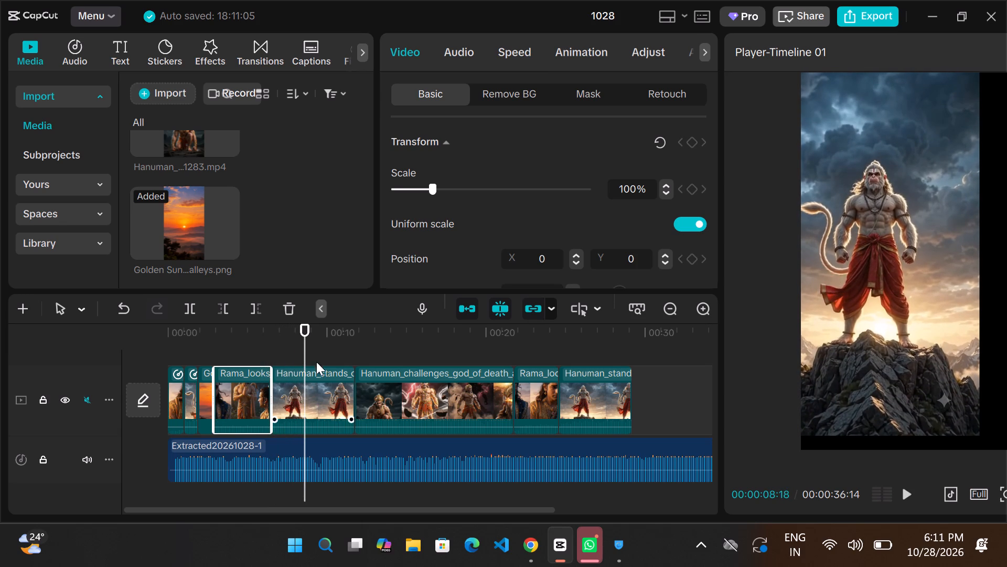
pyautogui.press('space')
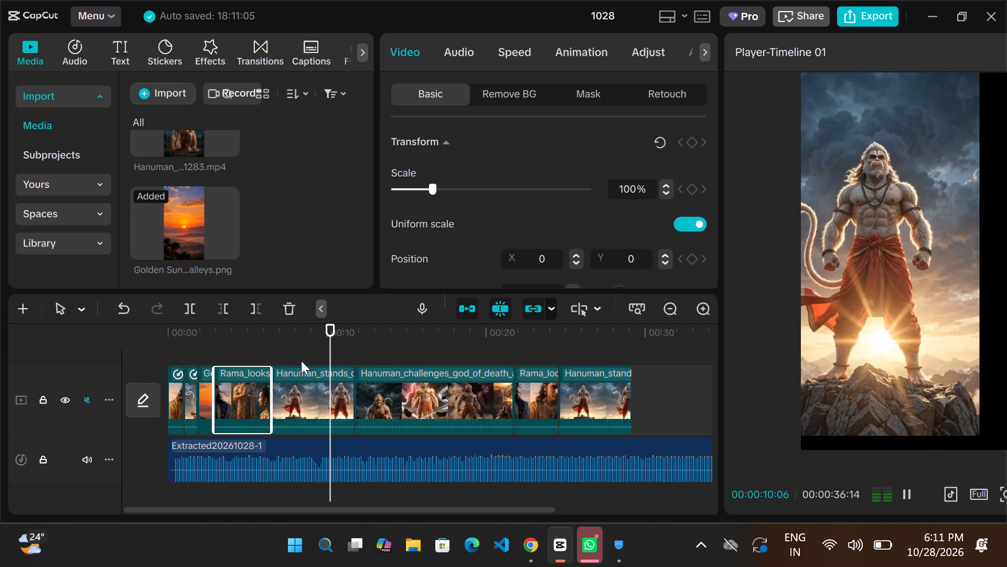
pyautogui.press('space')
pyautogui.press('space')
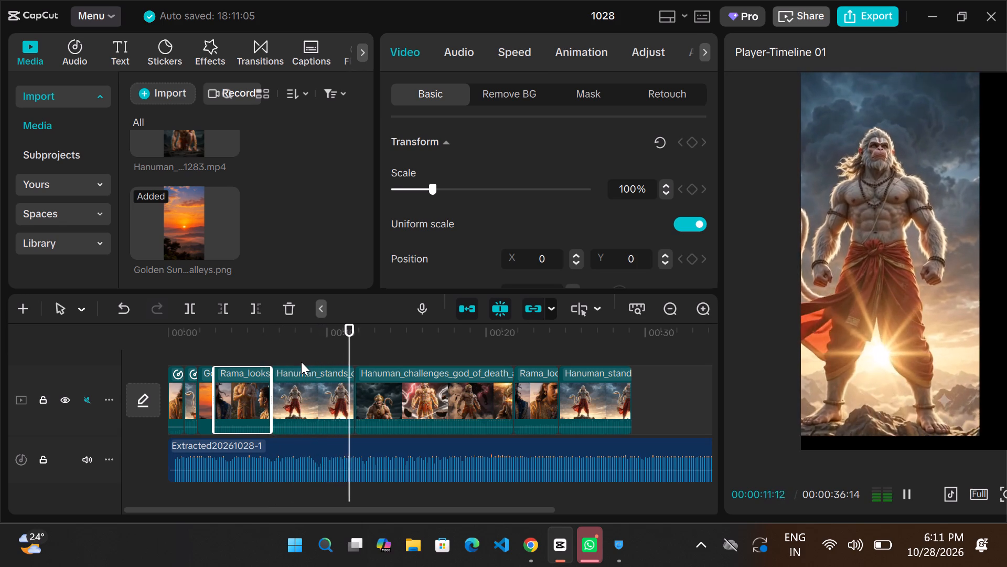
pyautogui.press('space')
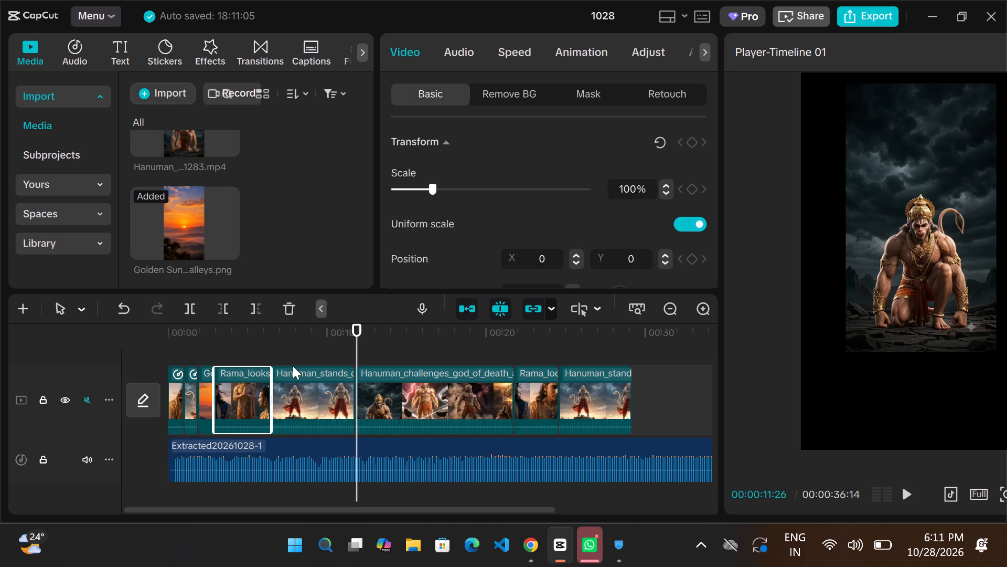
pyautogui.press('space')
pyautogui.press('space')
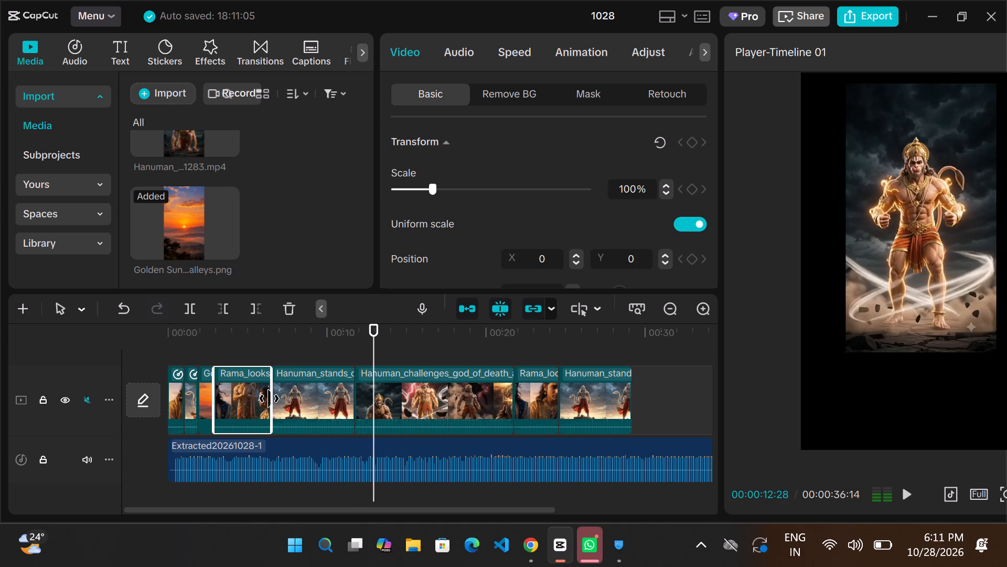
pyautogui.press('space')
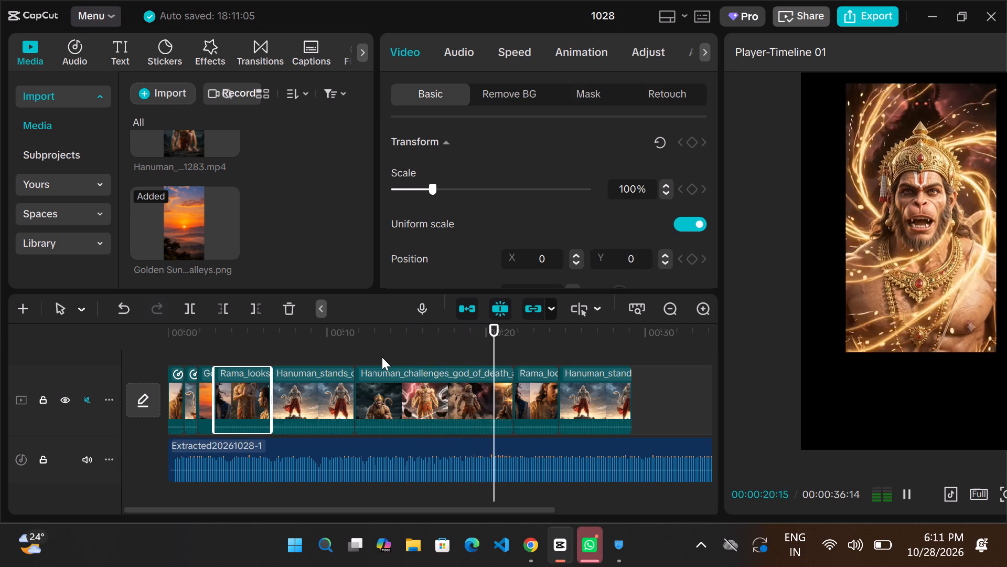
pyautogui.press('space')
pyautogui.press('space')
pyautogui.press('space')
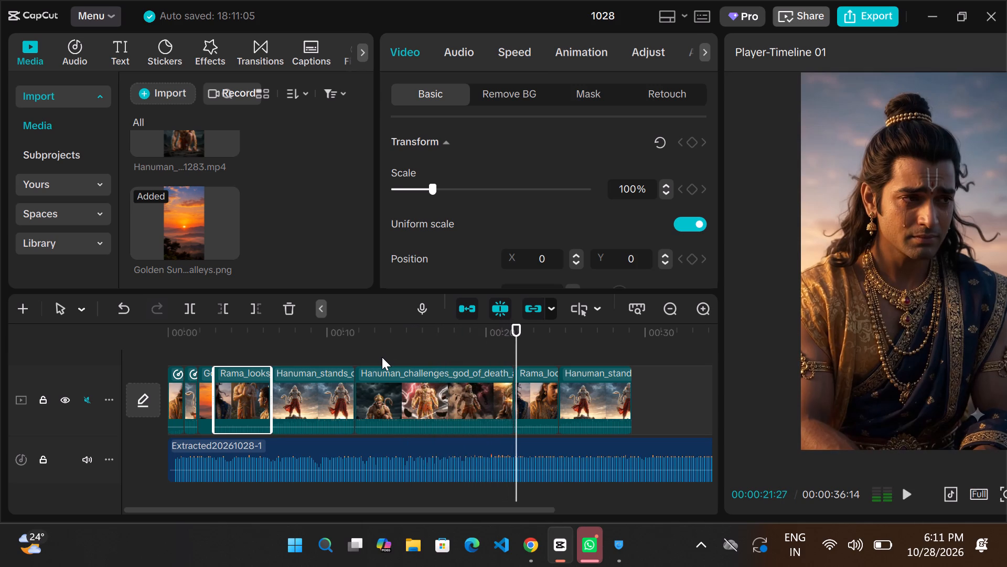
pyautogui.click(533, 393)
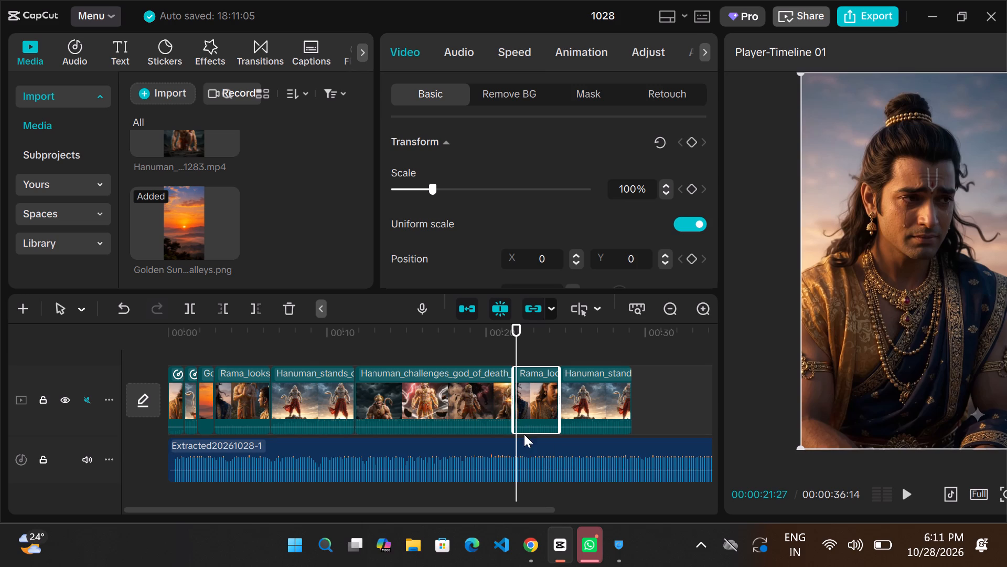
pyautogui.rightClick(539, 420)
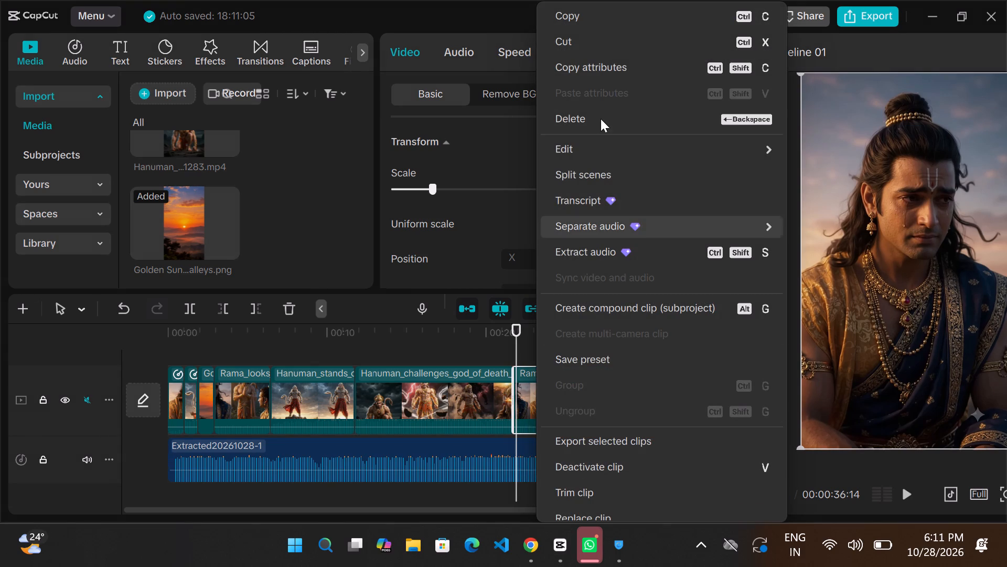
pyautogui.click(614, 120)
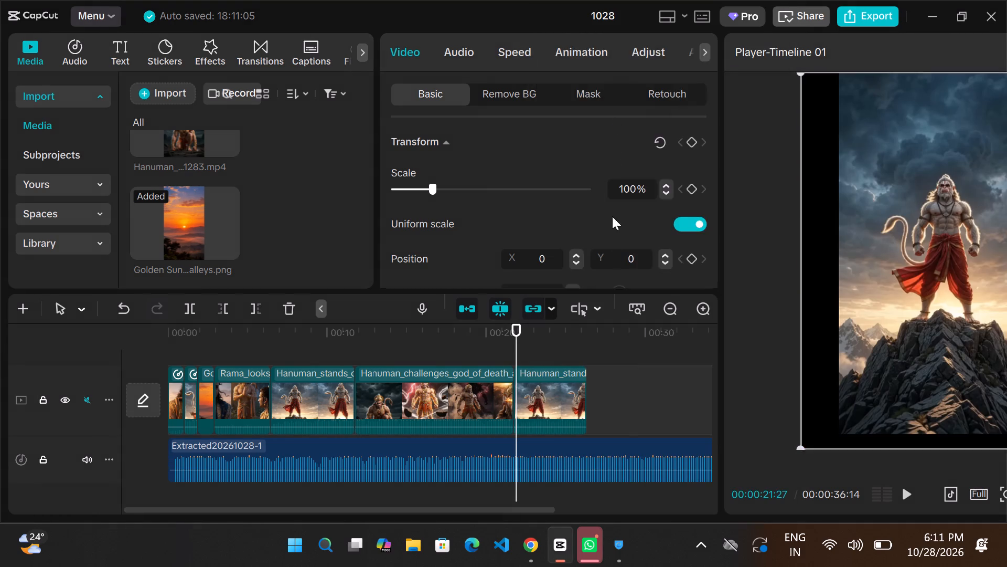
pyautogui.click(549, 396)
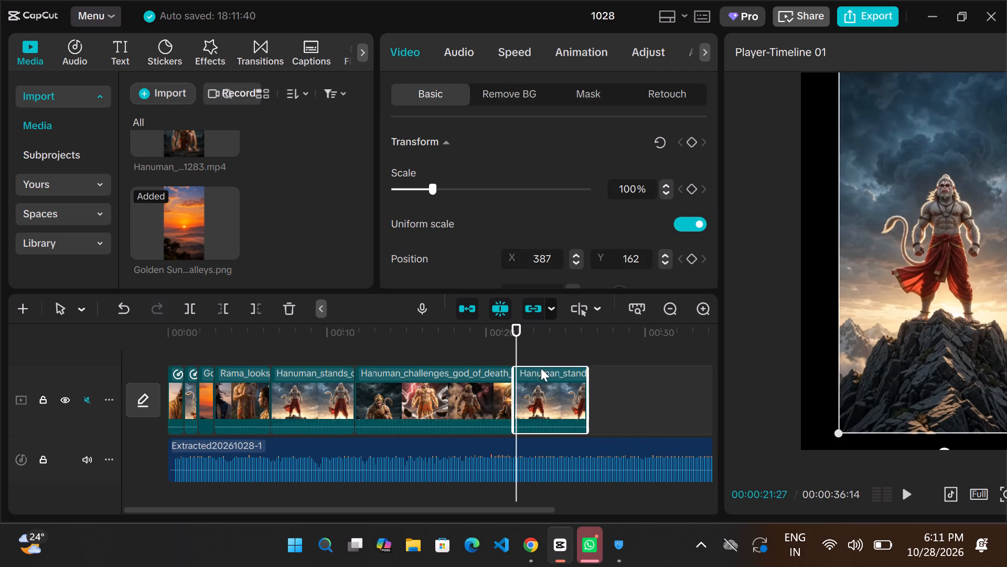
pyautogui.rightClick(549, 389)
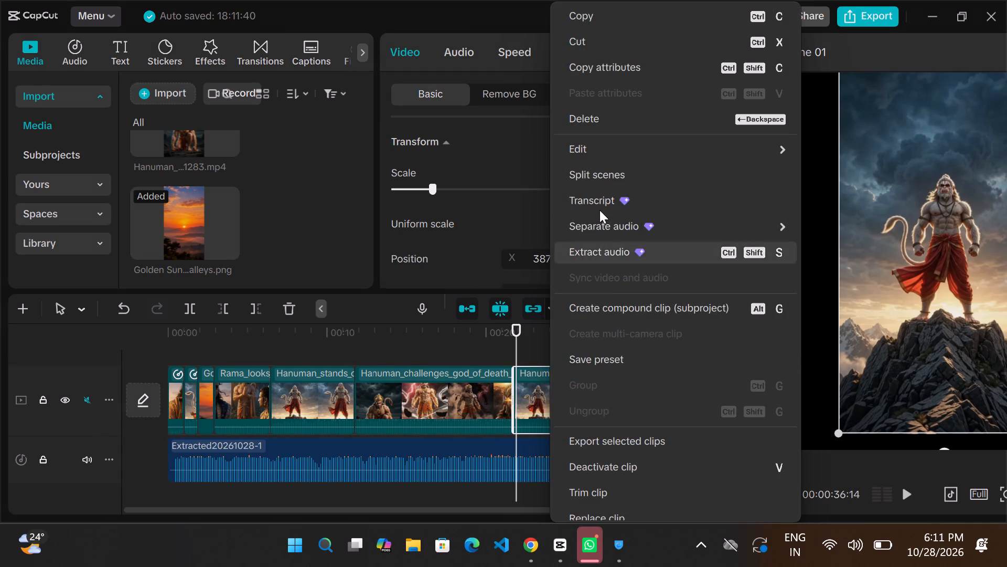